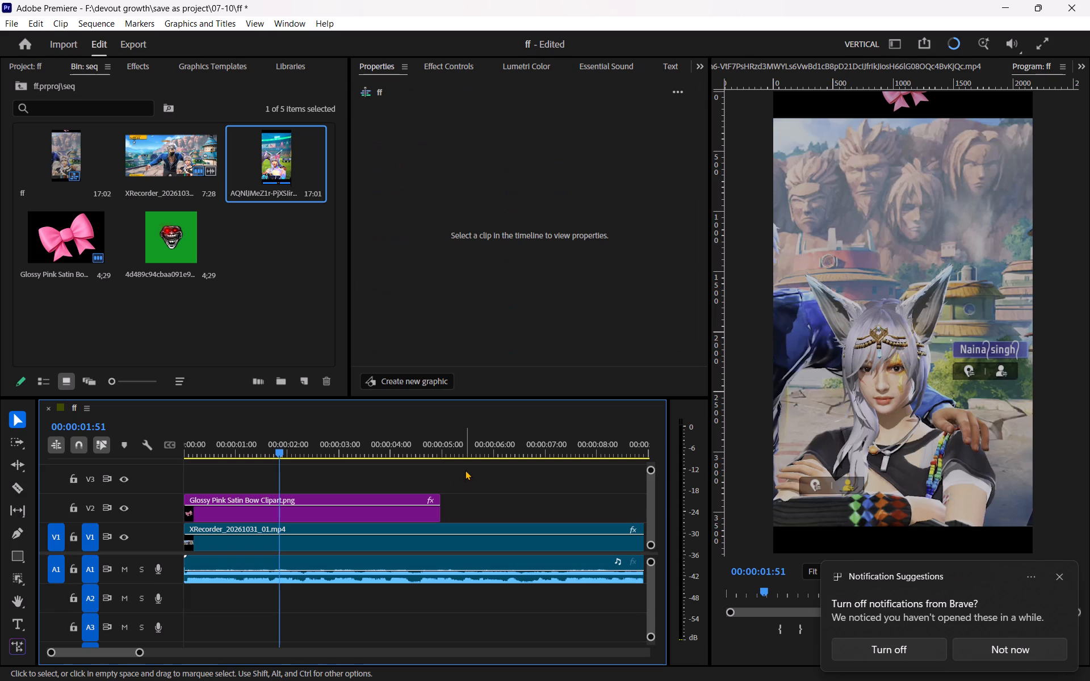
Undo the last change to the pink bow's placement so it sits on the character's head.
key(ctrl+z)
Extend the Glossy Pink Satin Bow clip on V2 to the end of the XRecorder_20261031_01.mp4 clip.
drag(443, 507, 443, 507)
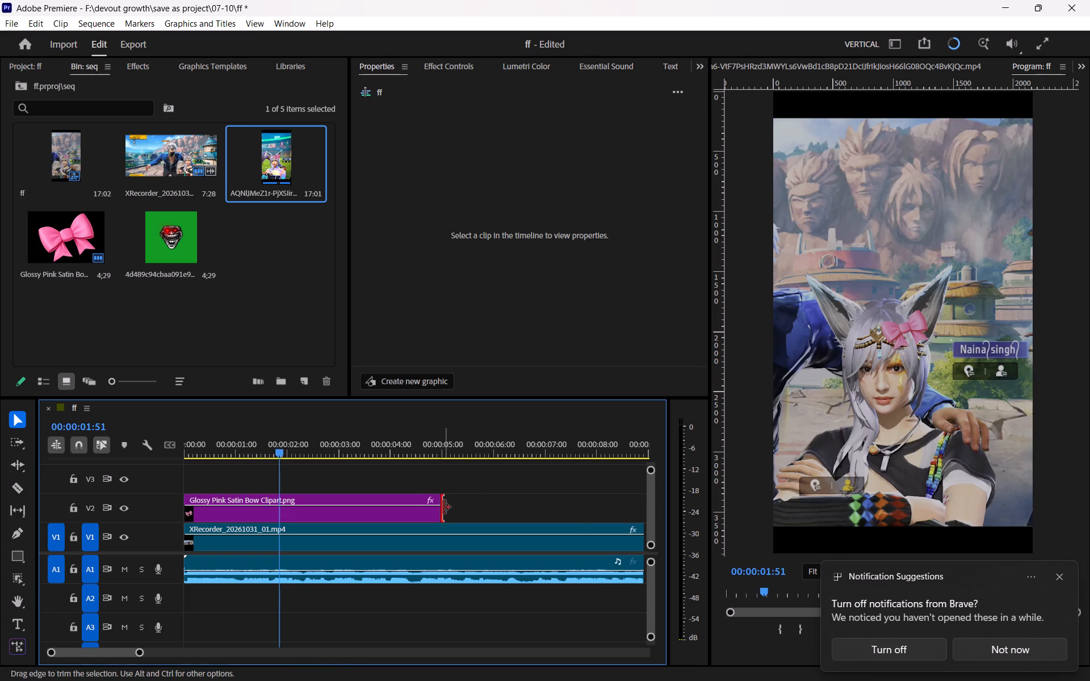
drag(443, 507, 628, 513)
key(minus)
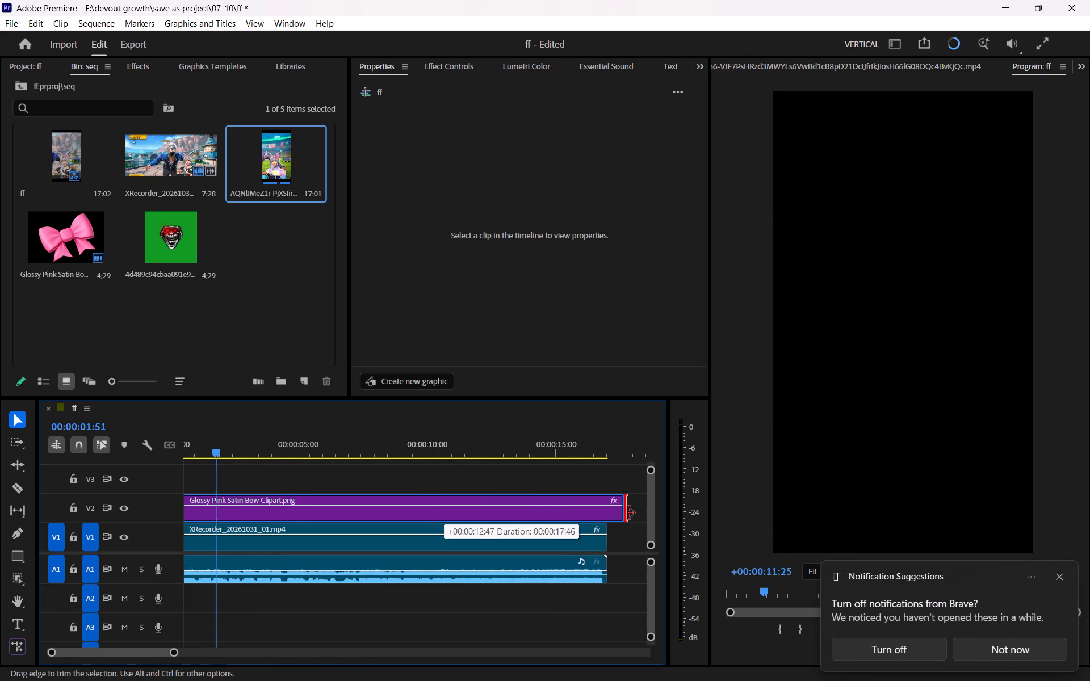
drag(628, 513, 590, 527)
click(568, 460)
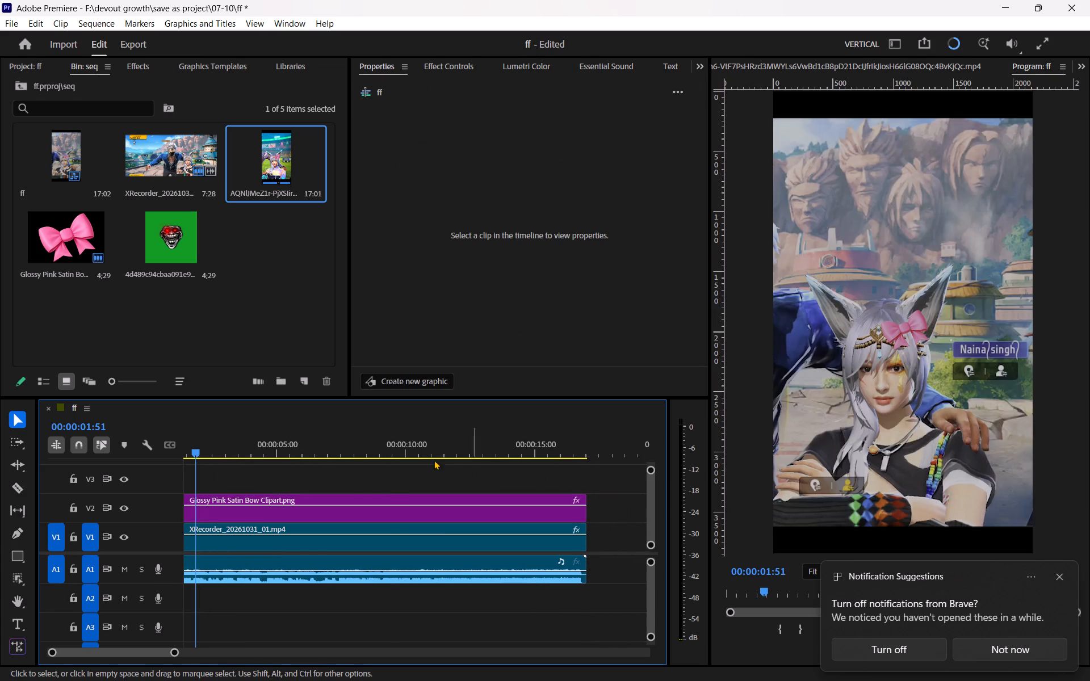
Play the sequence from the start to review the bow overlay, dismissing the Windows notification suggestion.
drag(408, 457, 390, 456)
drag(388, 455, 137, 505)
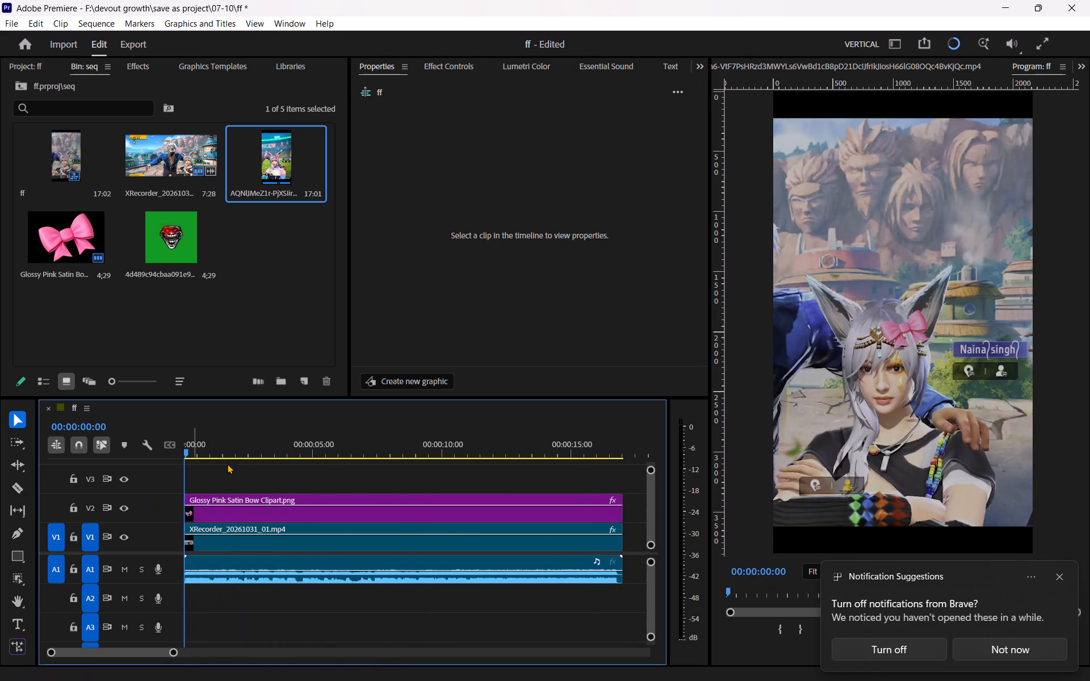
key(space)
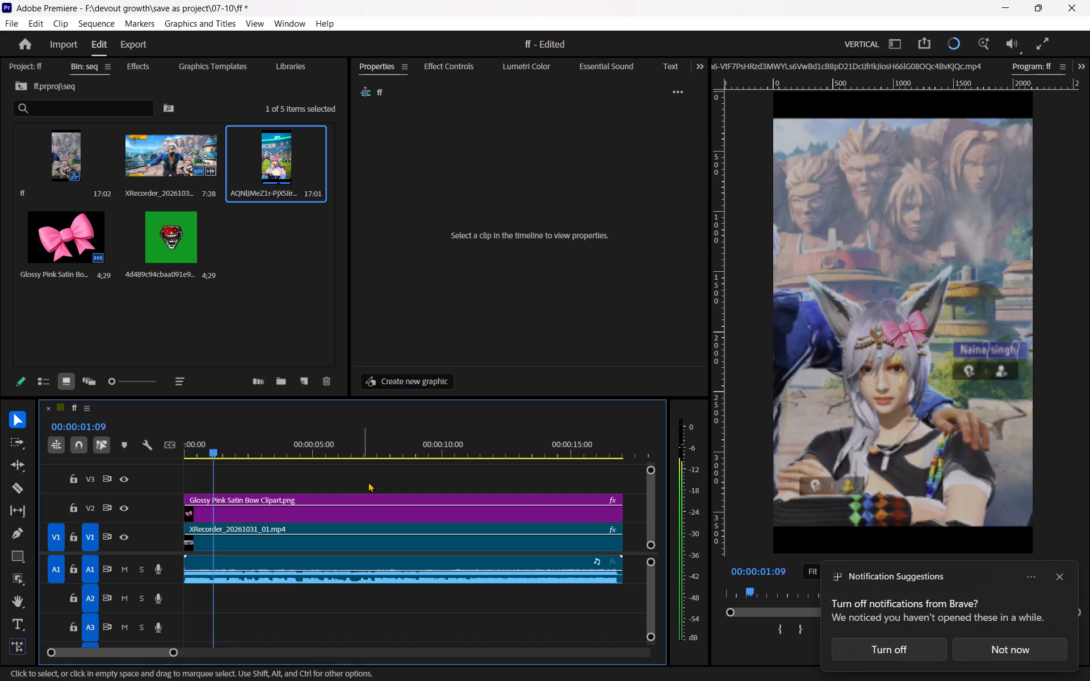
click(1060, 577)
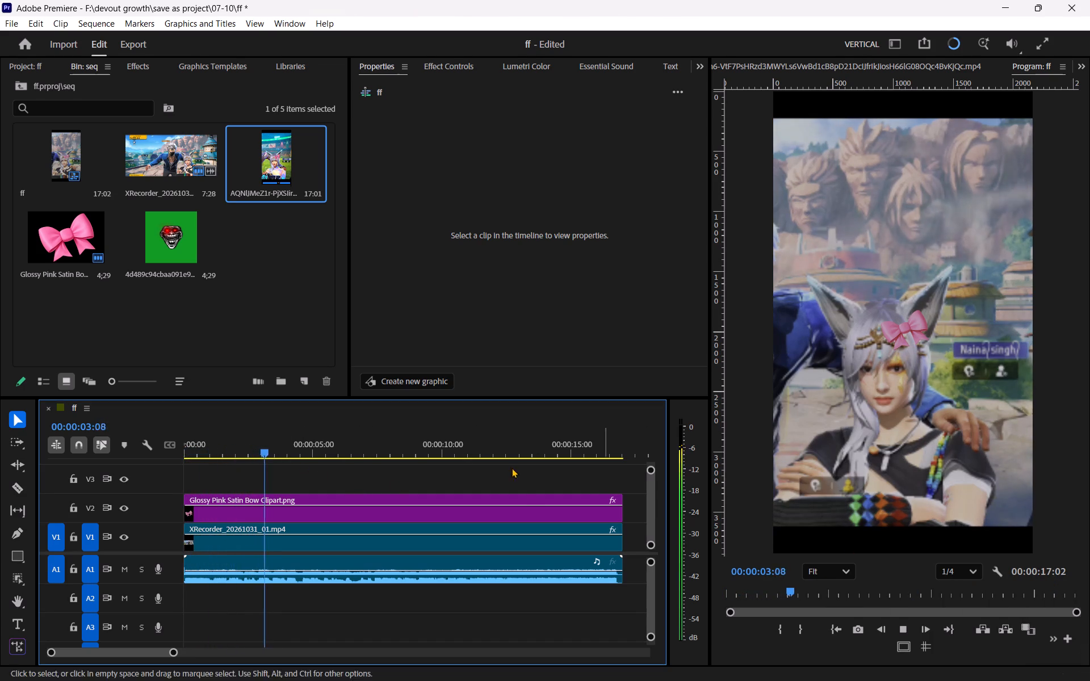
key(space)
key(space)
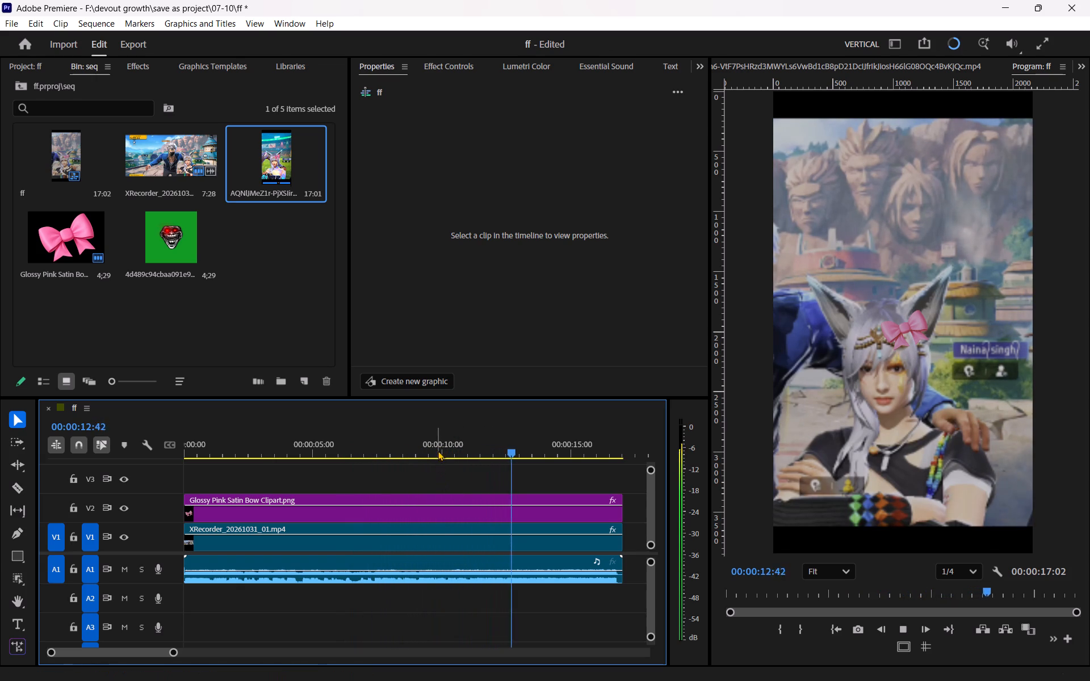
drag(435, 448, 390, 466)
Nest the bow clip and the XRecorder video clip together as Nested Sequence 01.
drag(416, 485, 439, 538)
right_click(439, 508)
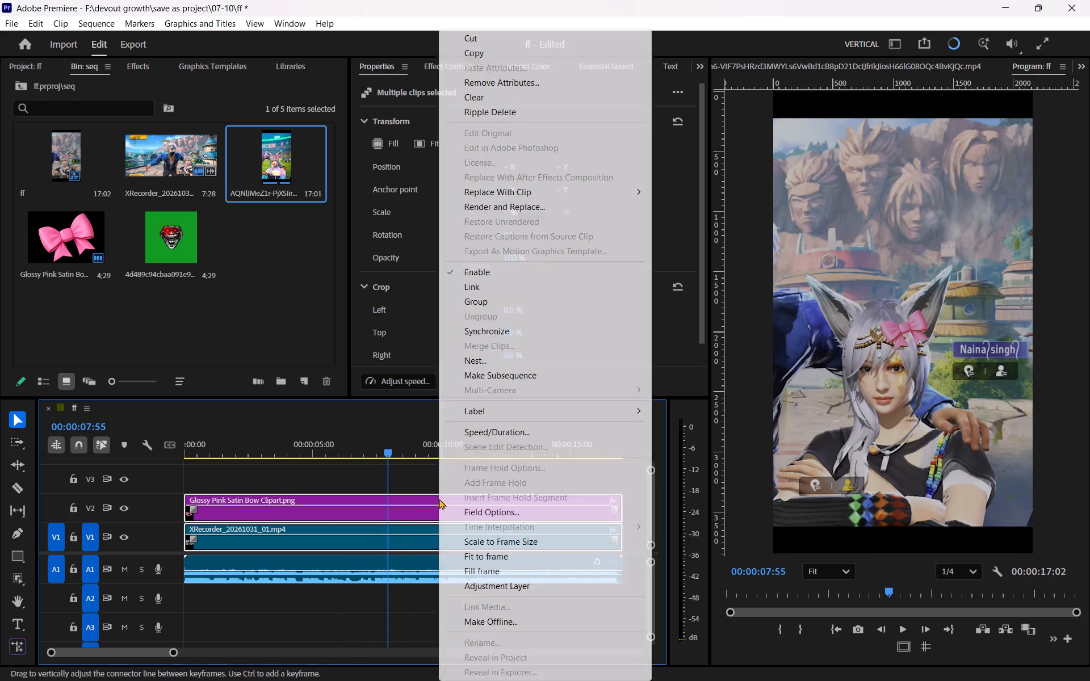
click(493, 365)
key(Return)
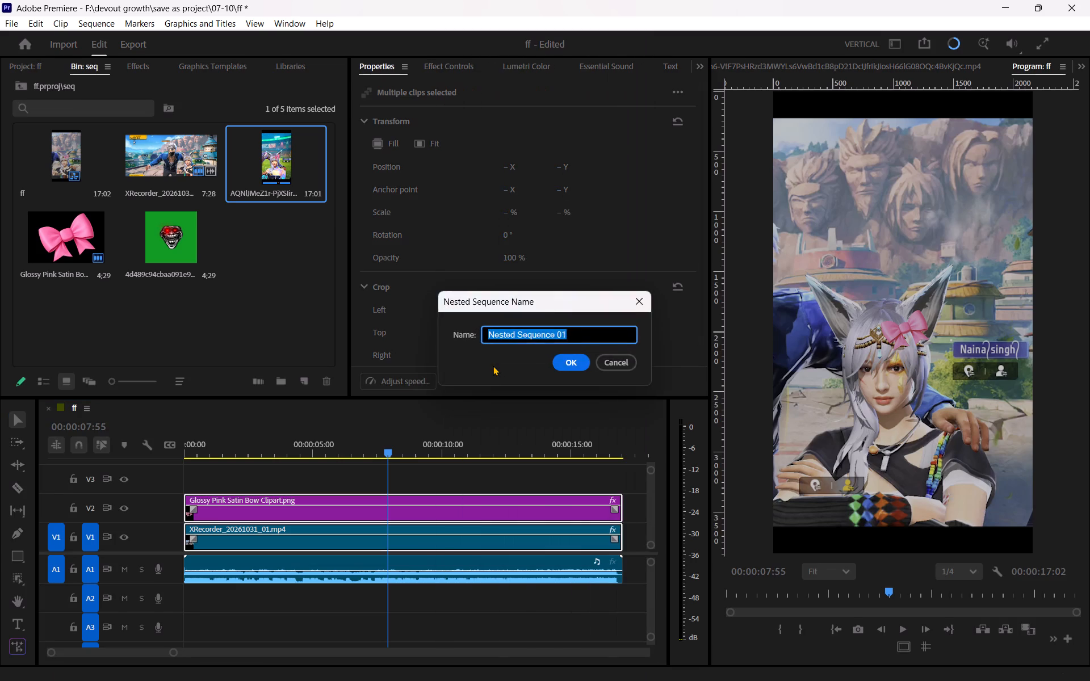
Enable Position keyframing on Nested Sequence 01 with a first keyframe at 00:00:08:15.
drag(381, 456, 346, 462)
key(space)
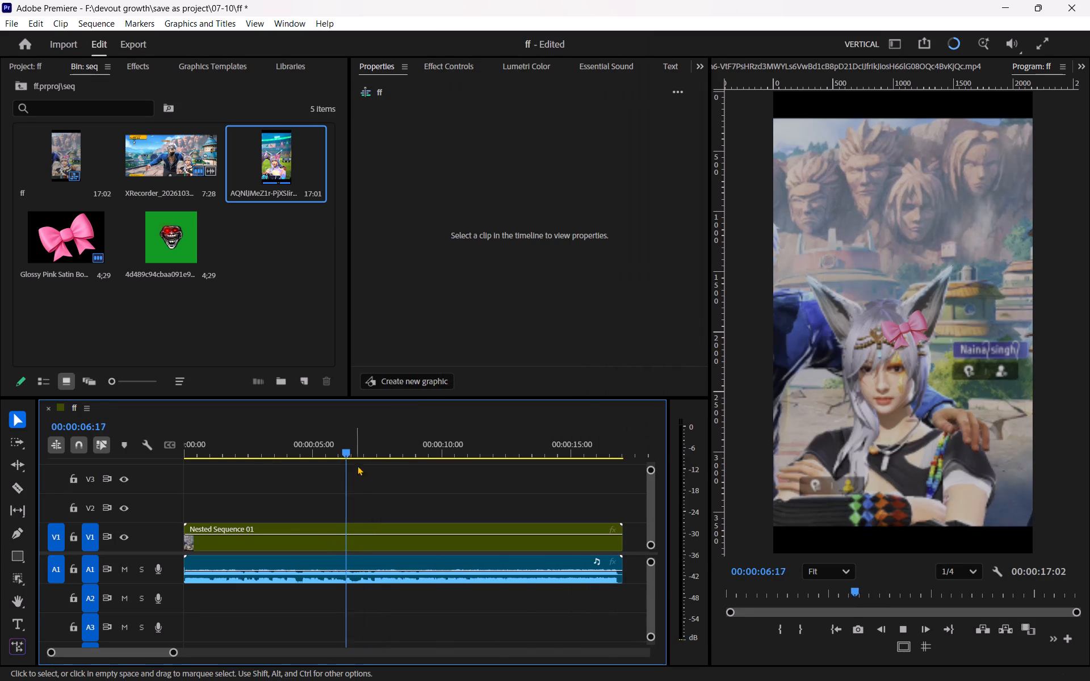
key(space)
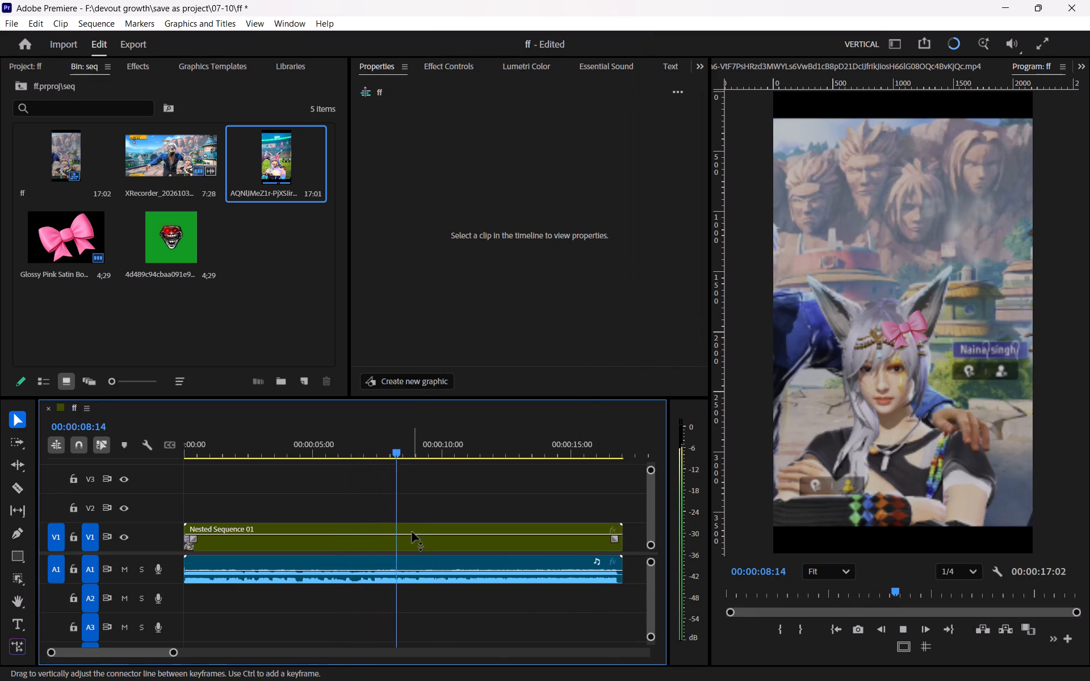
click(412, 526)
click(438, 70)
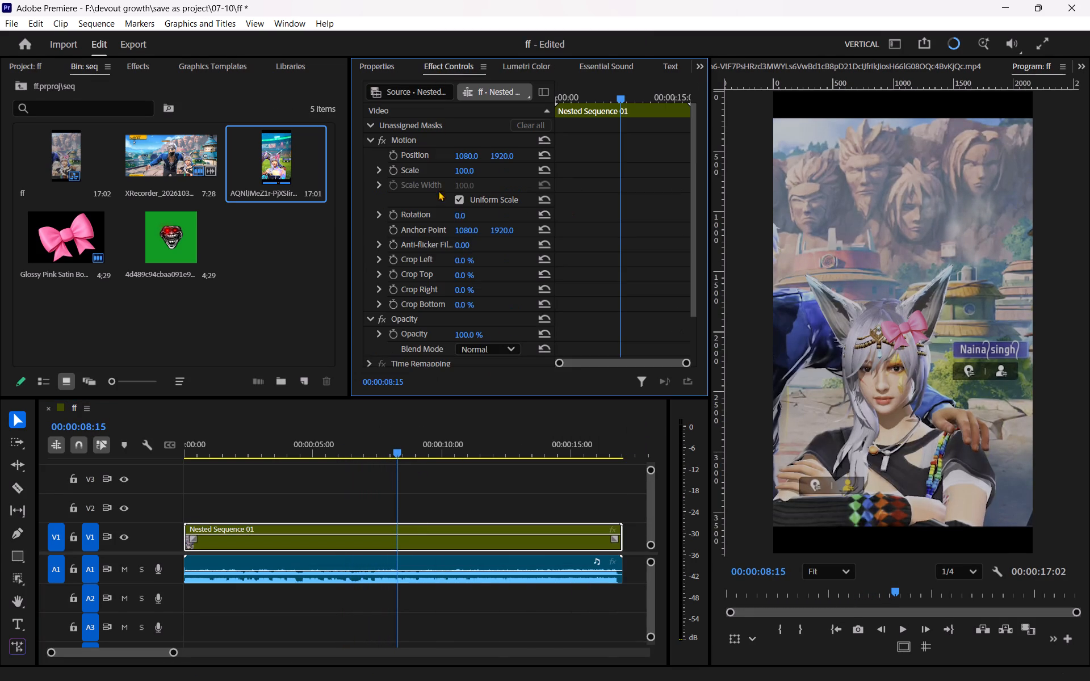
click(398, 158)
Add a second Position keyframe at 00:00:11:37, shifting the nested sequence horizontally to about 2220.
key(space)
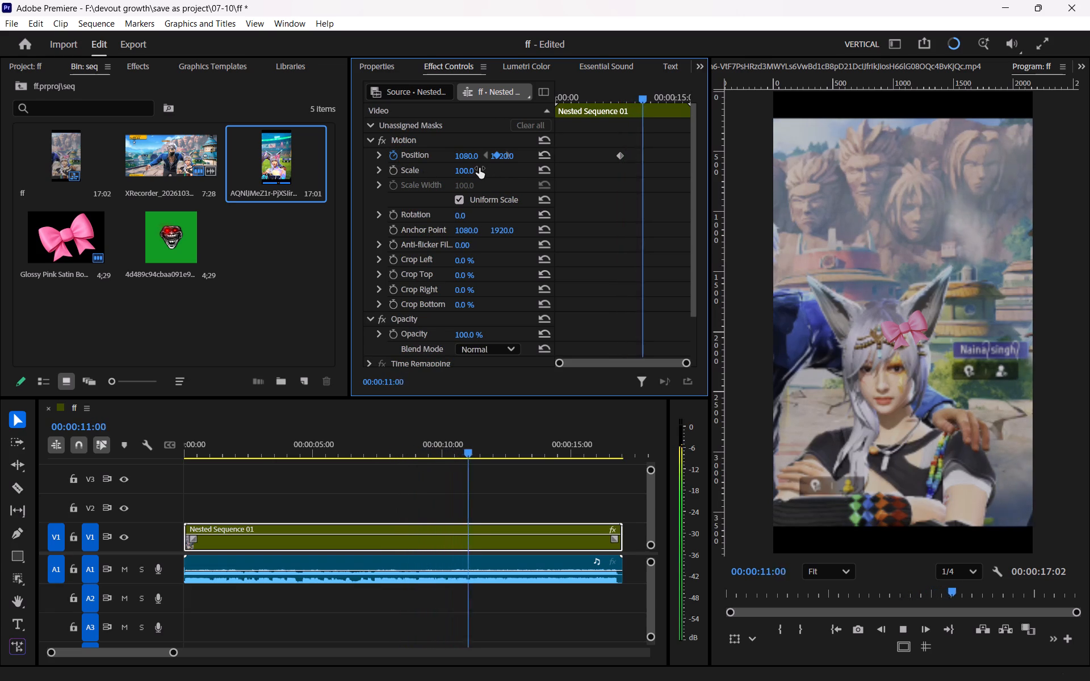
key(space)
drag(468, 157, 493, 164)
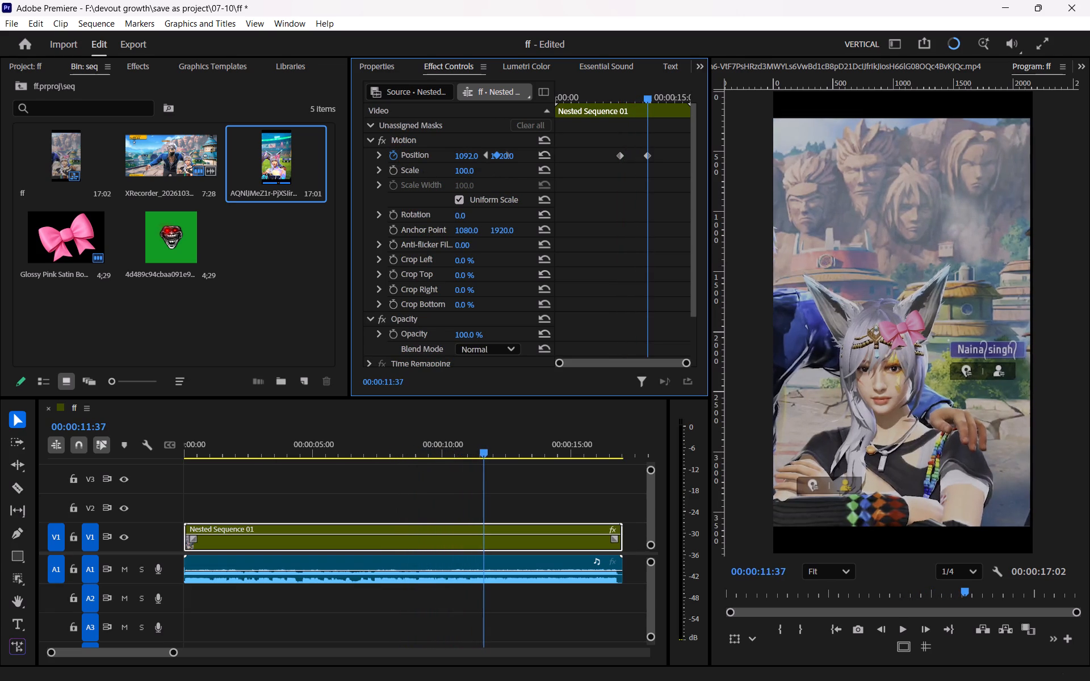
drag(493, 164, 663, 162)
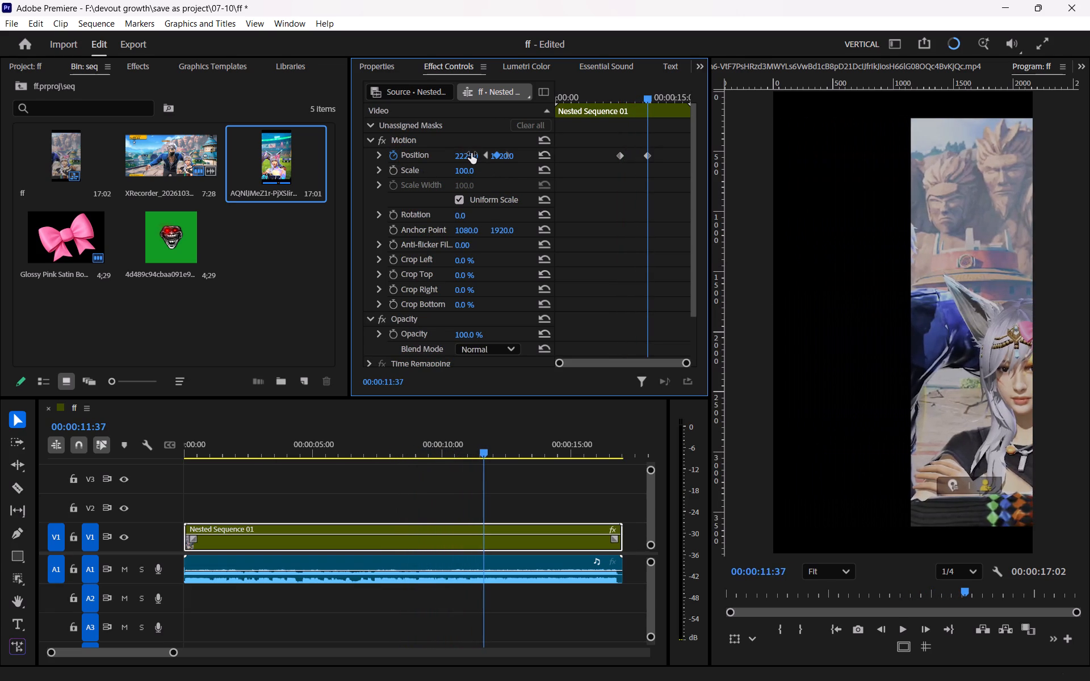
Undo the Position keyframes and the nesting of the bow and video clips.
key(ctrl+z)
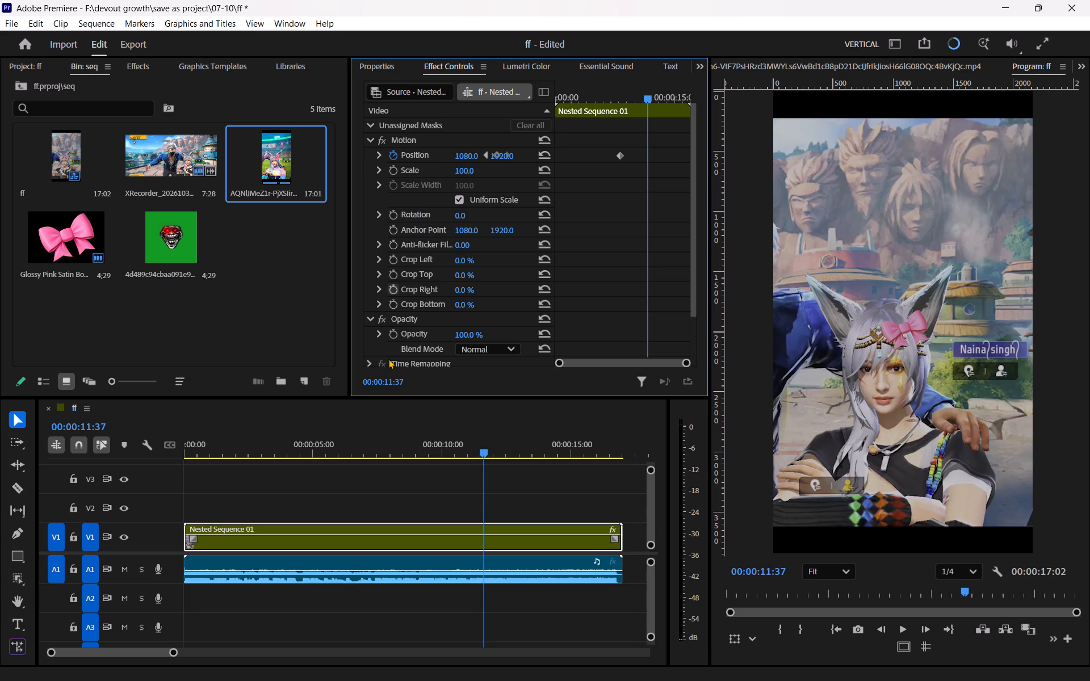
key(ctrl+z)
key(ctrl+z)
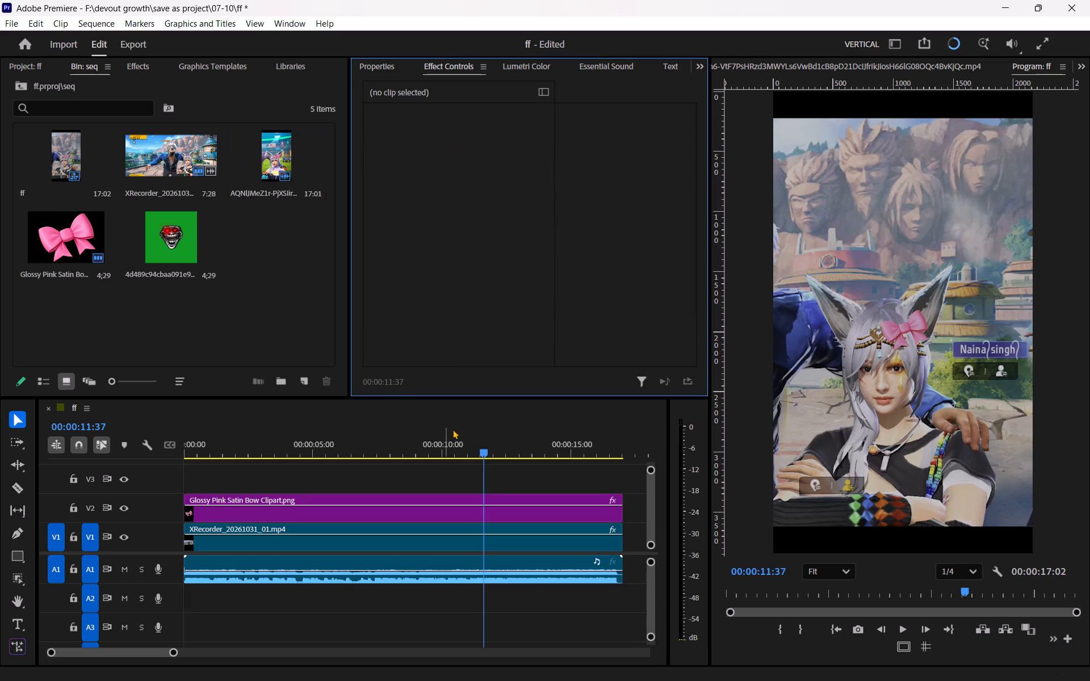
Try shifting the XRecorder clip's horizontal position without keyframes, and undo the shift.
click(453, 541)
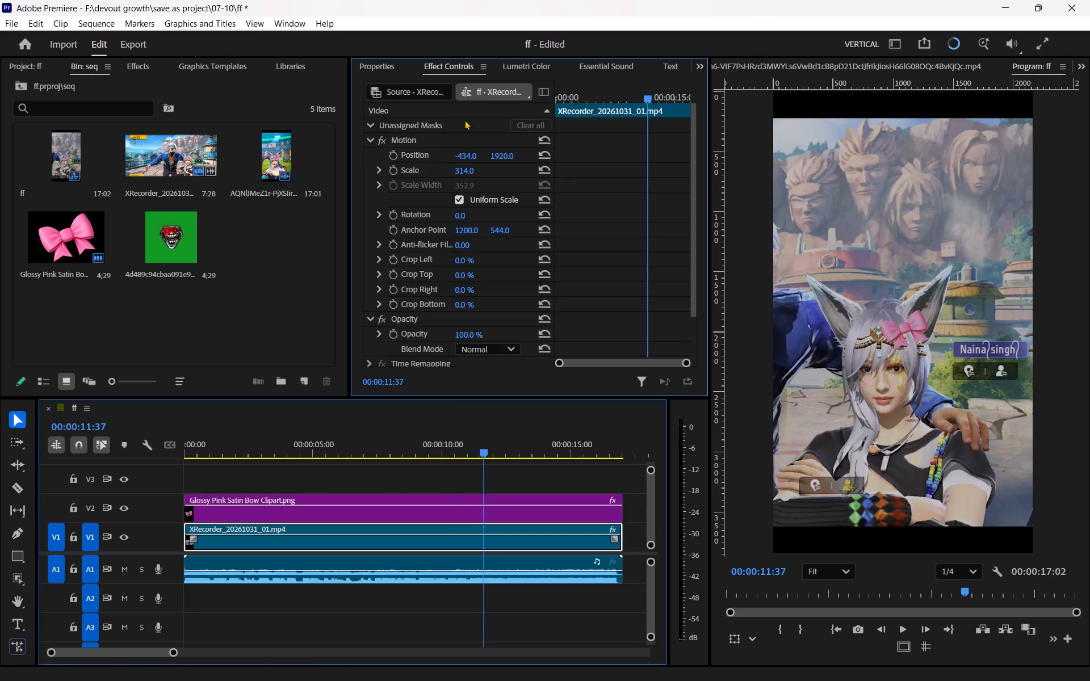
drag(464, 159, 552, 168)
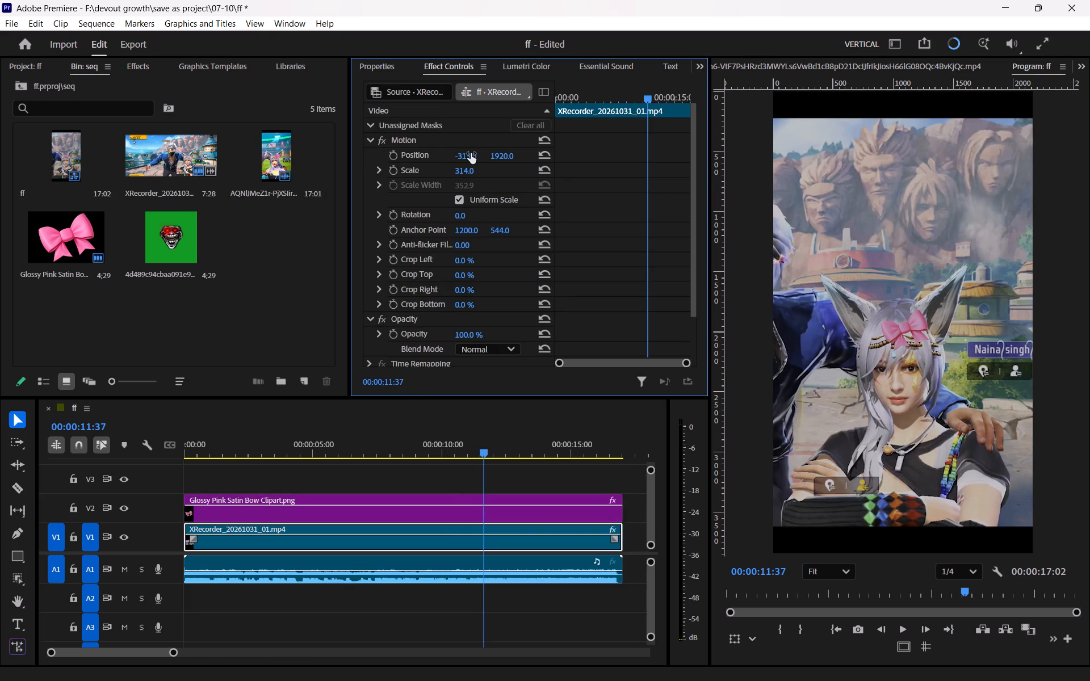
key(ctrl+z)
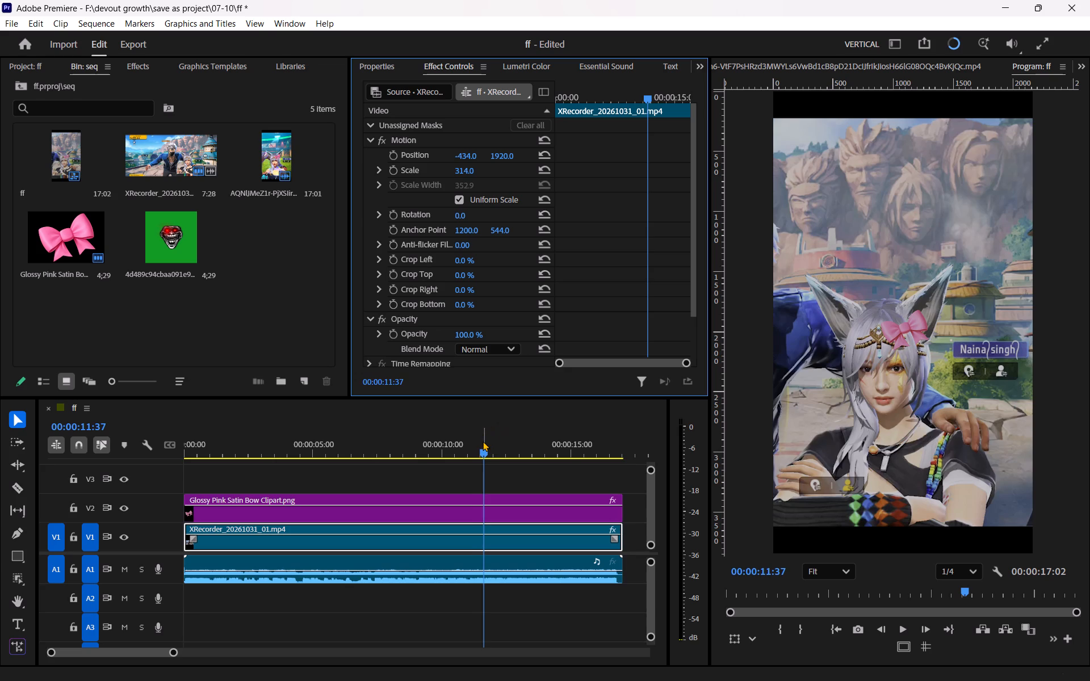
Enable Position keyframing on the XRecorder_20261031_01.mp4 clip with a first keyframe at 00:00:09:14.
drag(483, 442, 438, 465)
click(456, 477)
key(space)
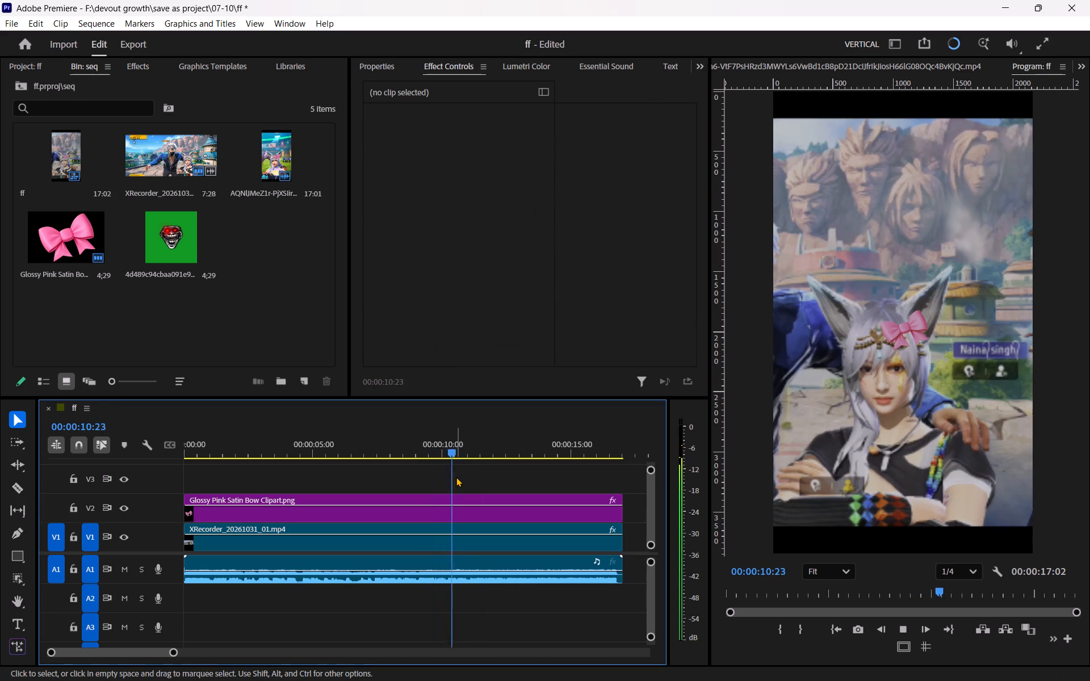
key(space)
drag(451, 442, 370, 477)
key(space)
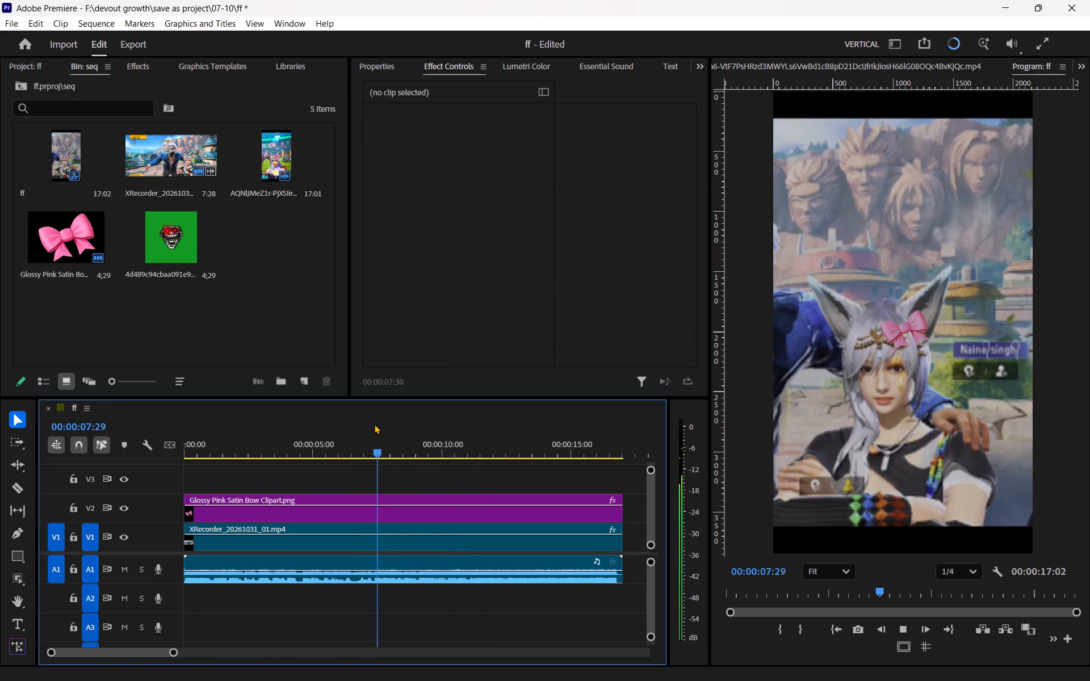
key(space)
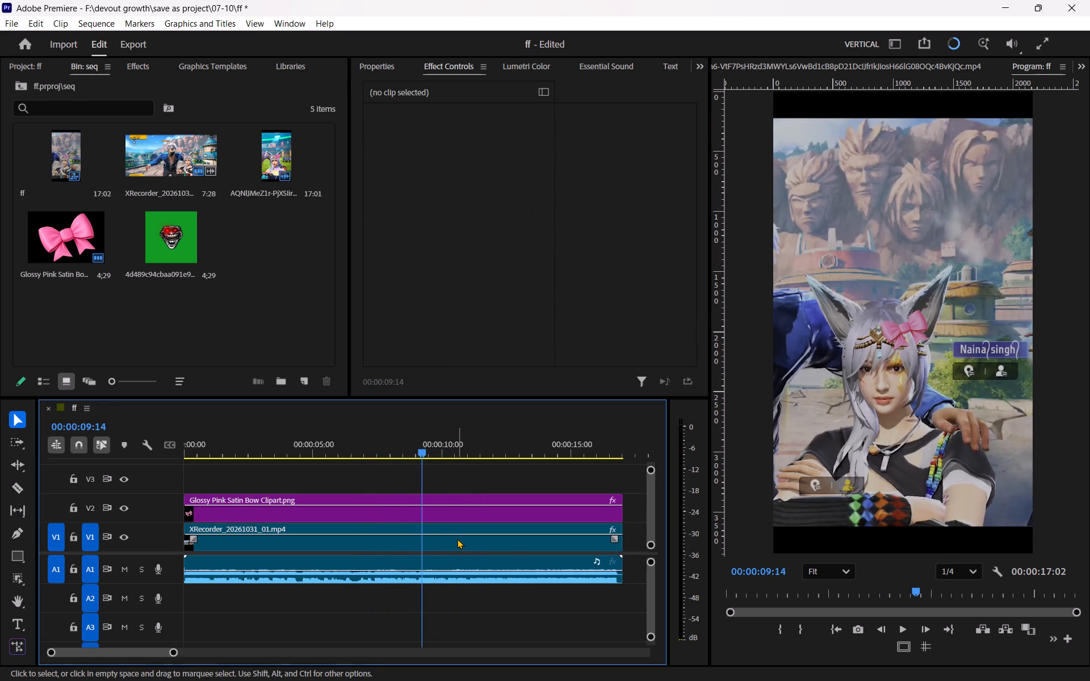
click(457, 539)
click(389, 155)
Add a second Position keyframe at 00:00:13:07 with horizontal position about 1010, panning to the masked character.
key(space)
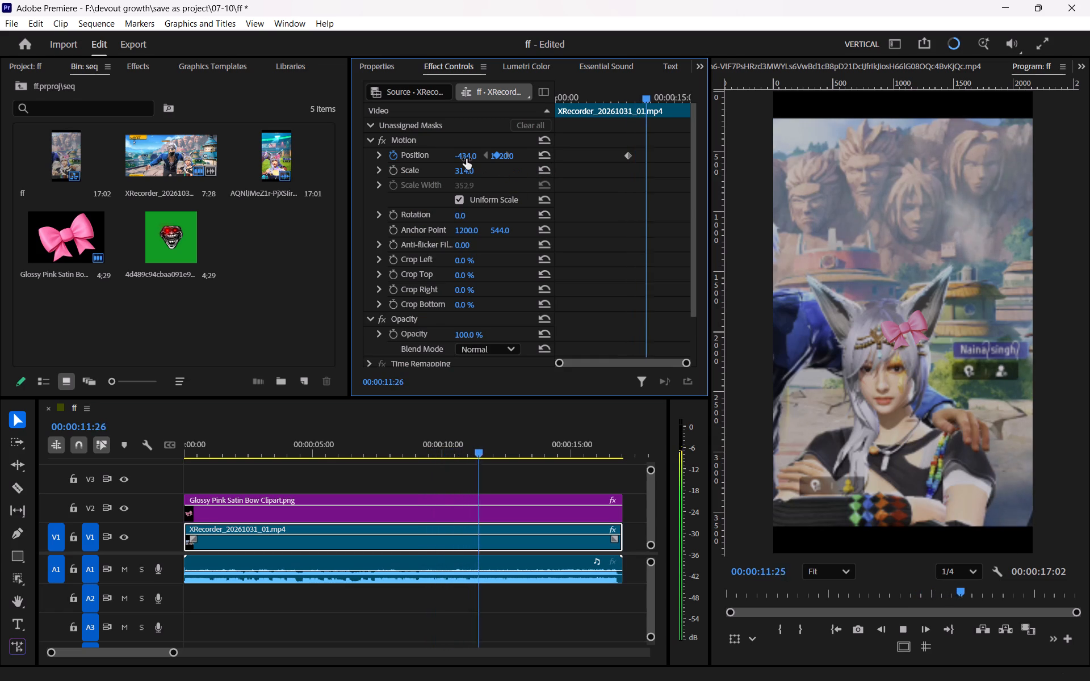
key(space)
key(space)
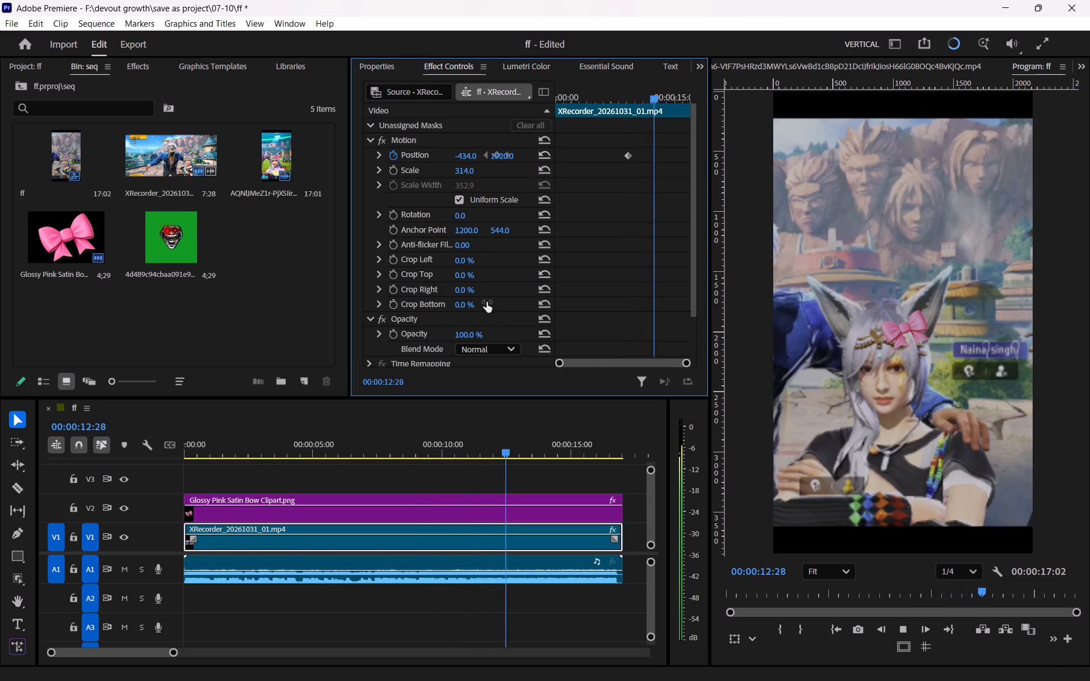
key(space)
drag(461, 158, 828, 182)
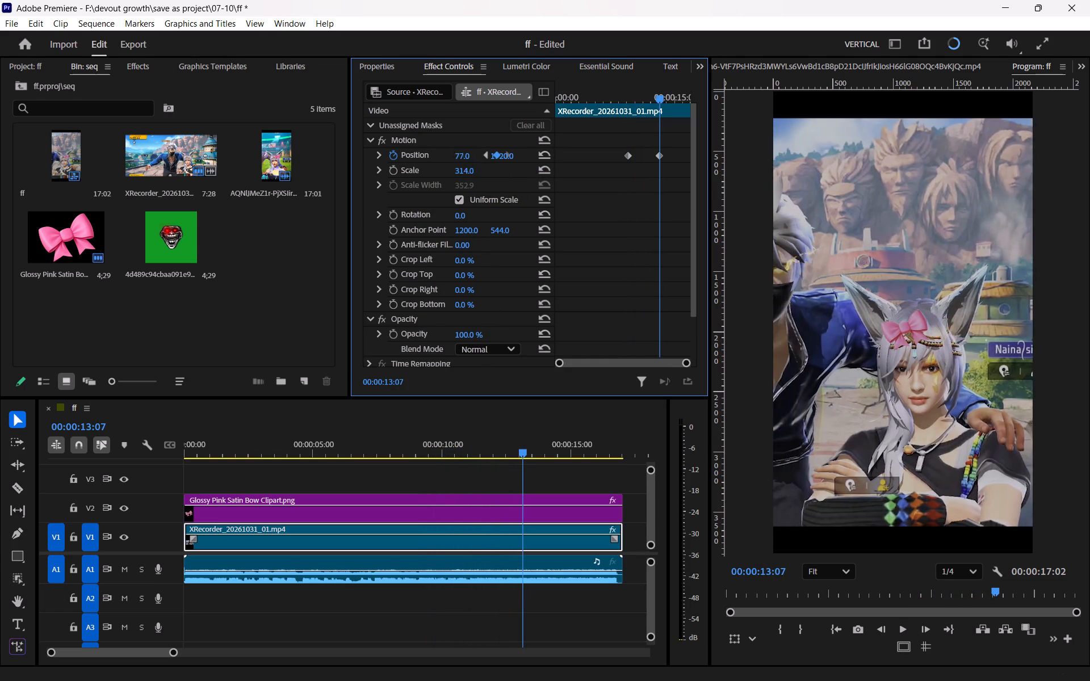
drag(828, 182, 848, 155)
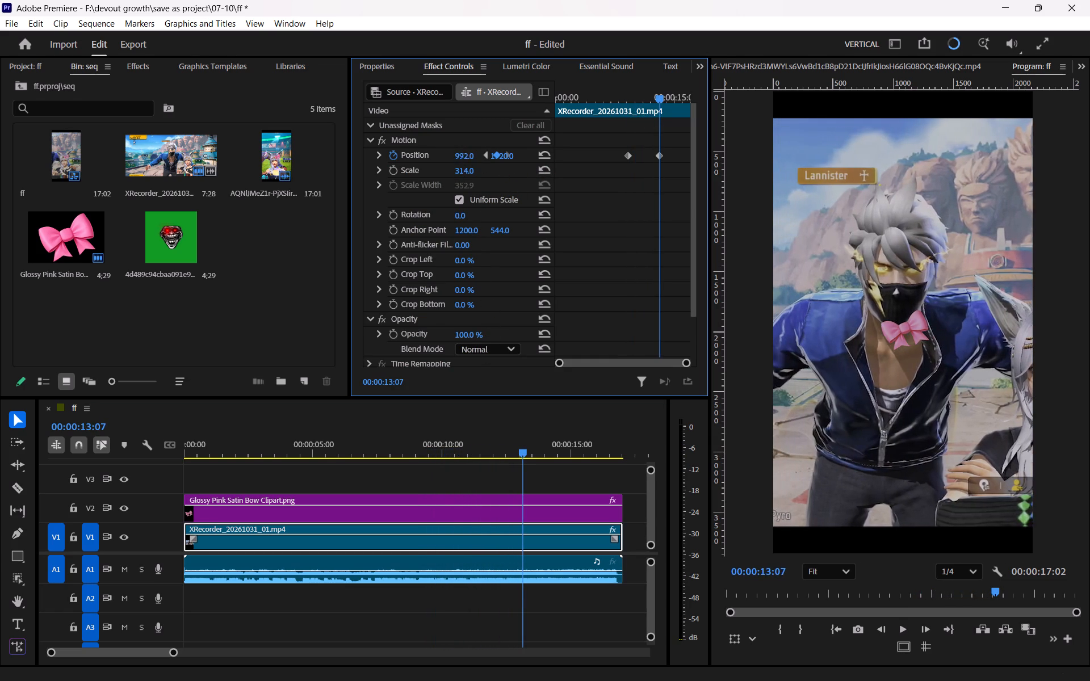
drag(848, 155, 859, 154)
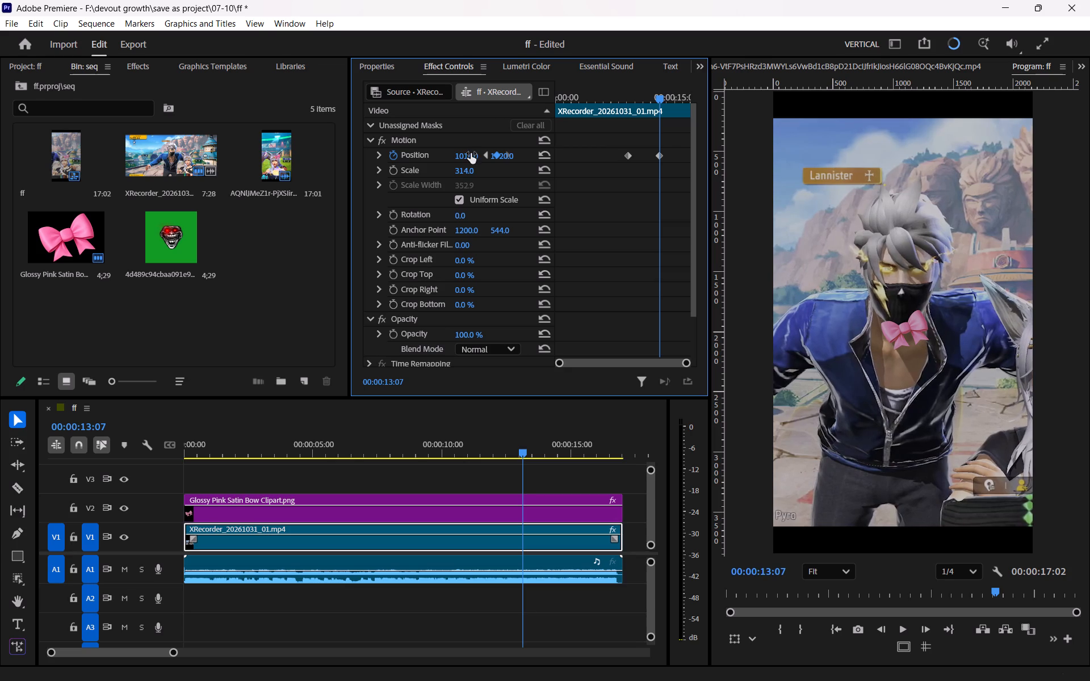
Play back the animated pan between the two Position keyframes to check the bow against the moving video.
drag(519, 445, 425, 465)
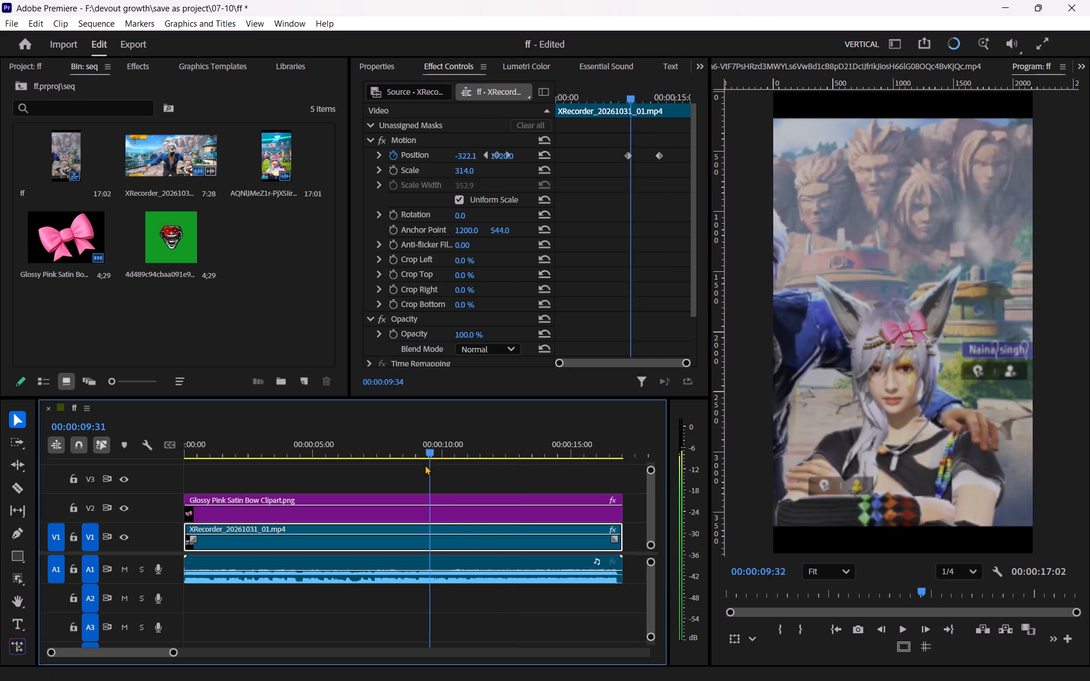
drag(425, 465, 399, 472)
key(space)
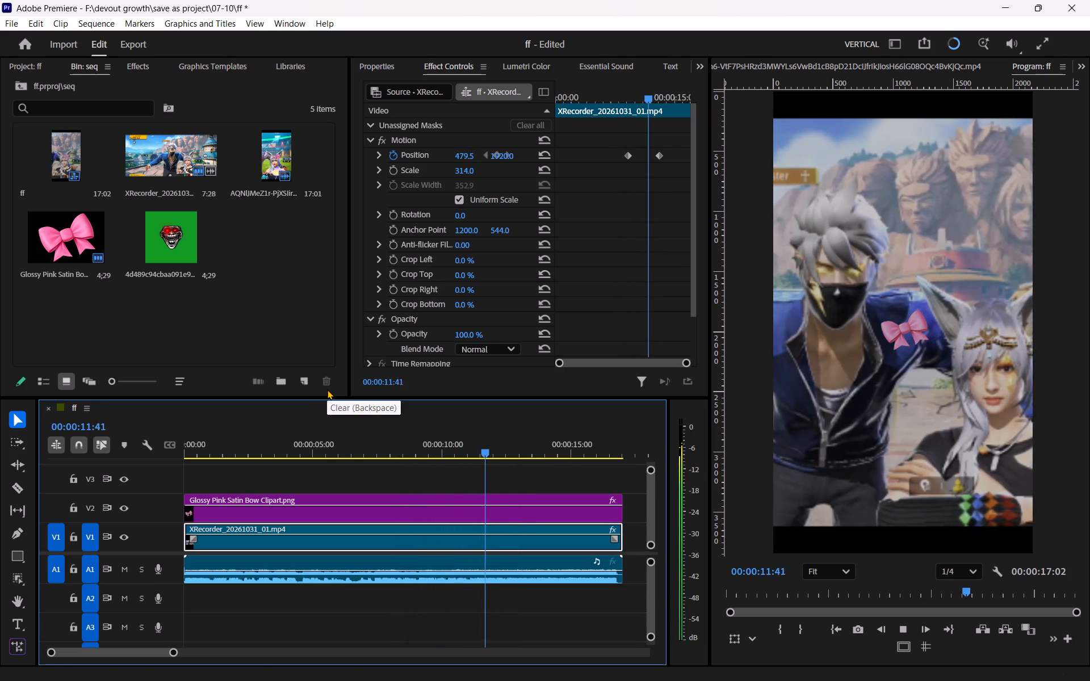
key(space)
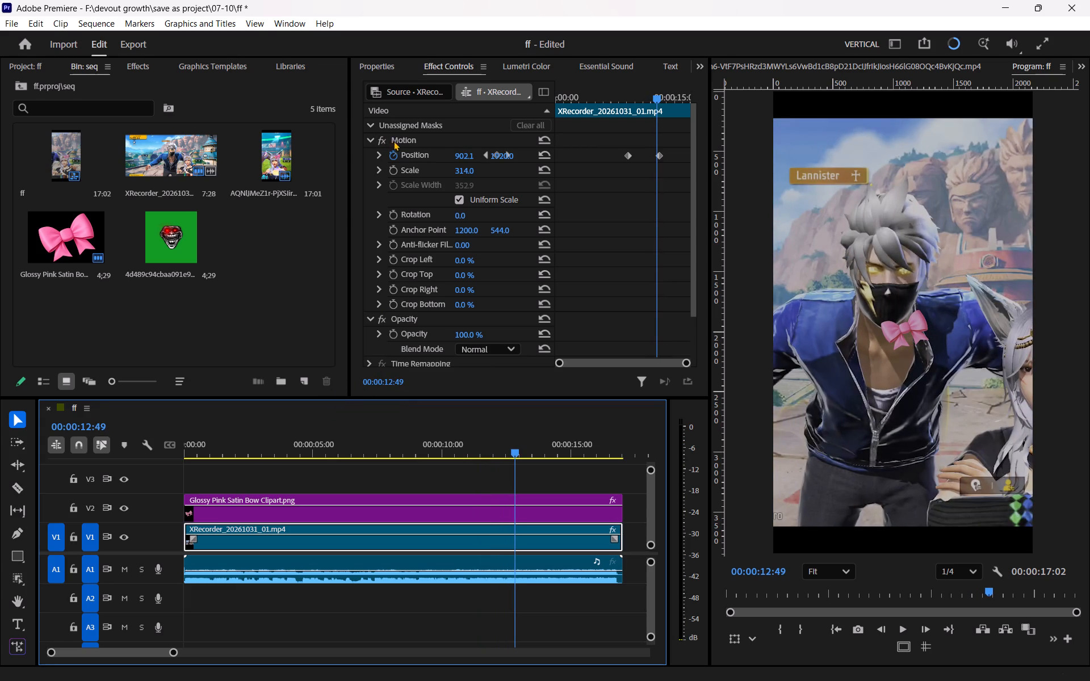
Copy the XRecorder clip's Motion effect and select the bow clip with the playhead at 00:00:11:51.
click(401, 141)
right_click(401, 141)
click(445, 201)
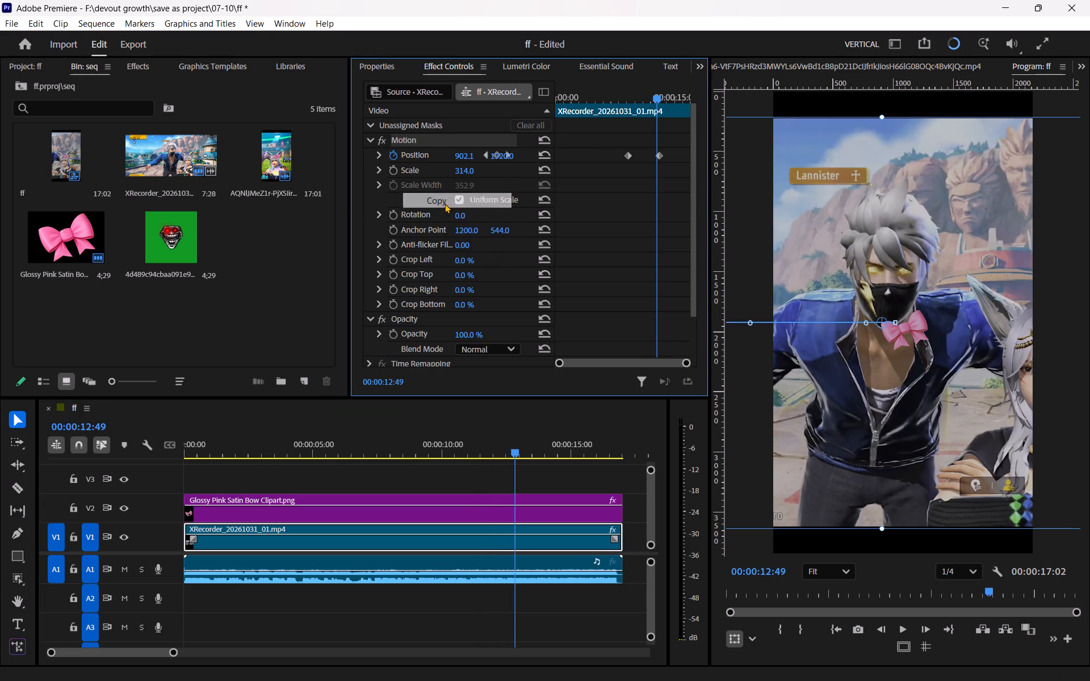
click(464, 503)
drag(499, 447, 492, 449)
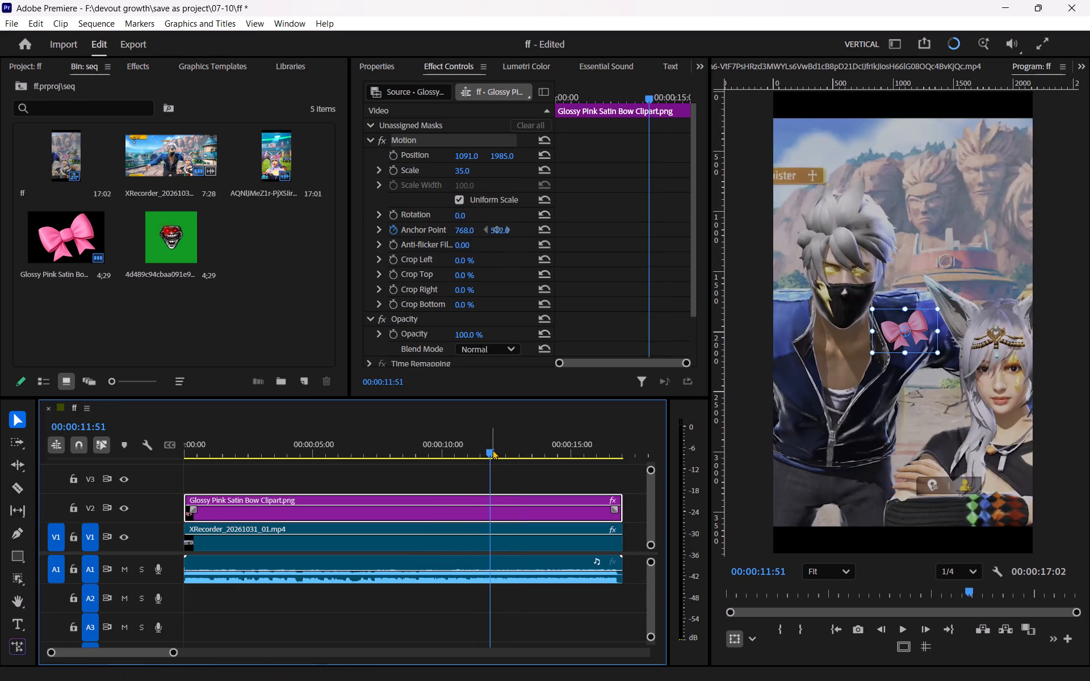
Enable Position keyframing on the bow clip with a first keyframe at 00:00:09:14, matching the XRecorder clip's first Position keyframe.
click(494, 547)
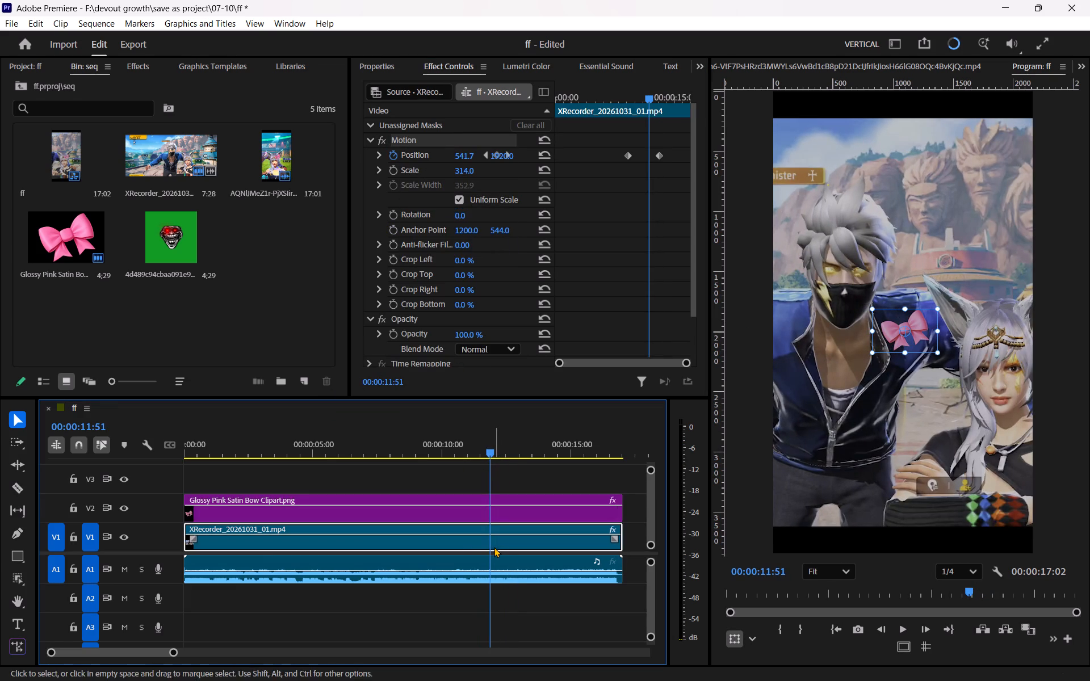
drag(599, 103, 588, 108)
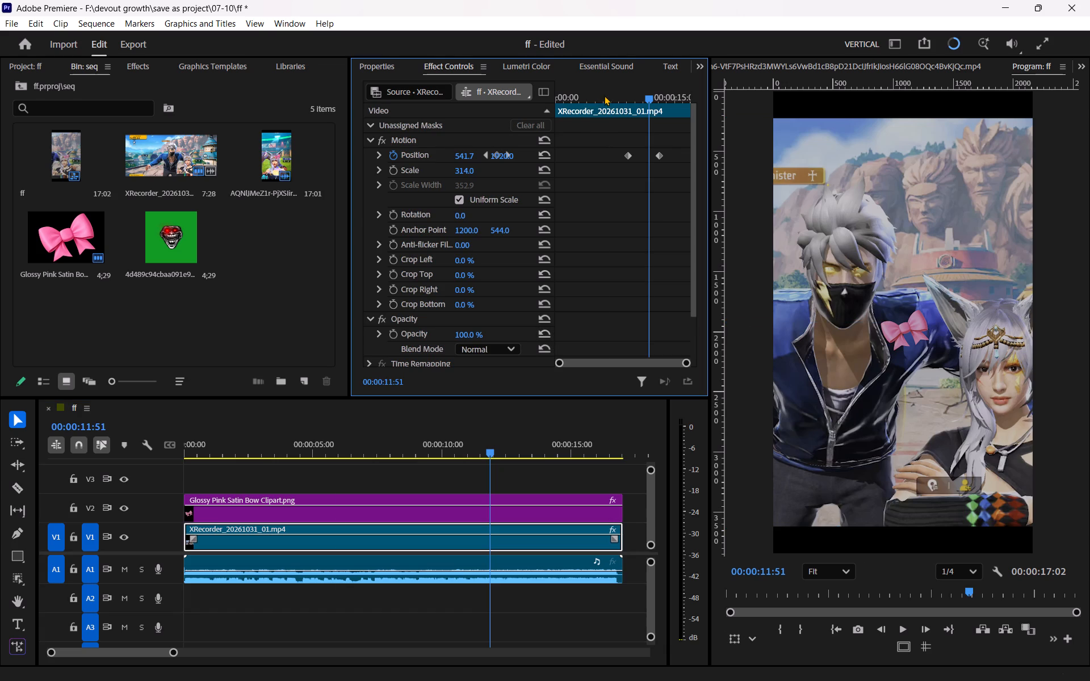
click(604, 95)
drag(348, 177, 268, 234)
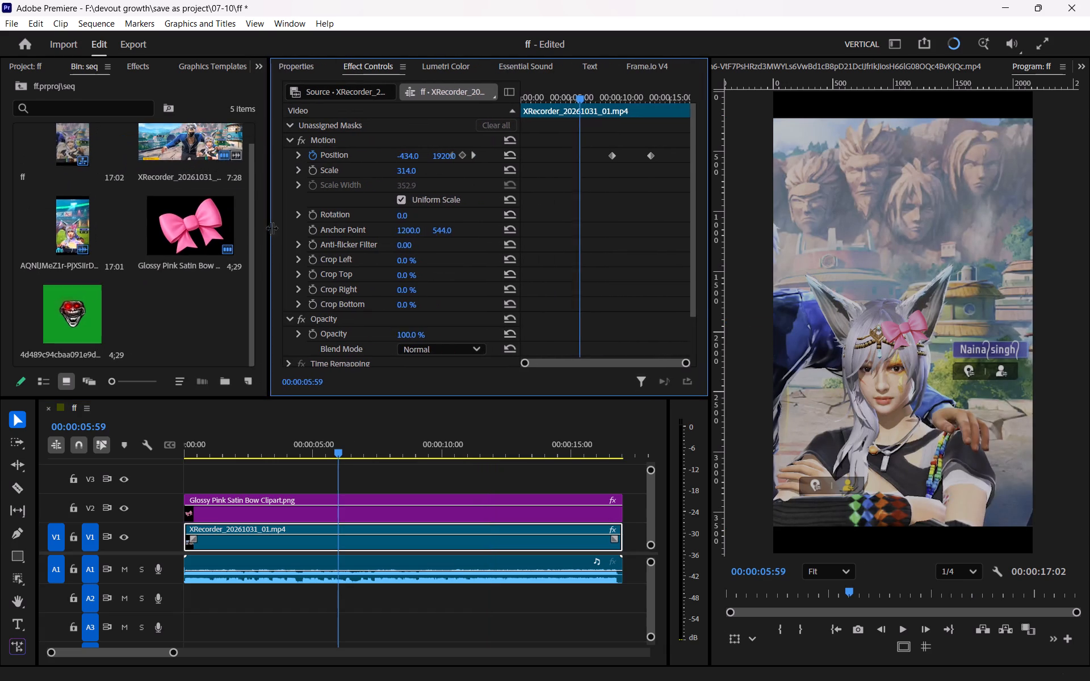
click(475, 154)
click(466, 508)
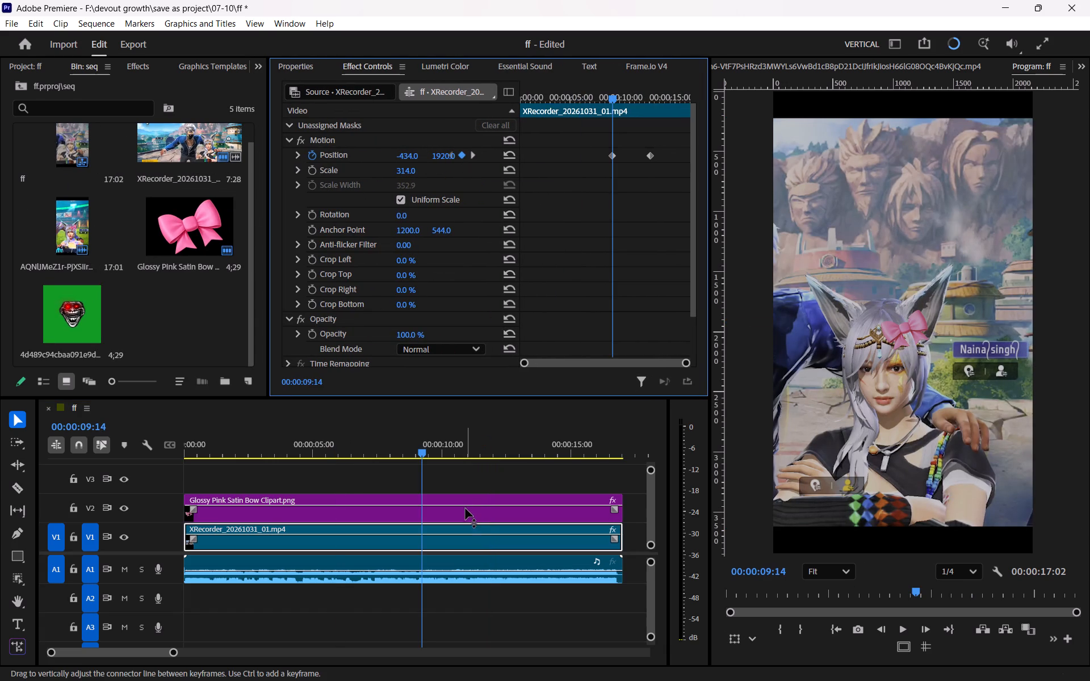
click(310, 155)
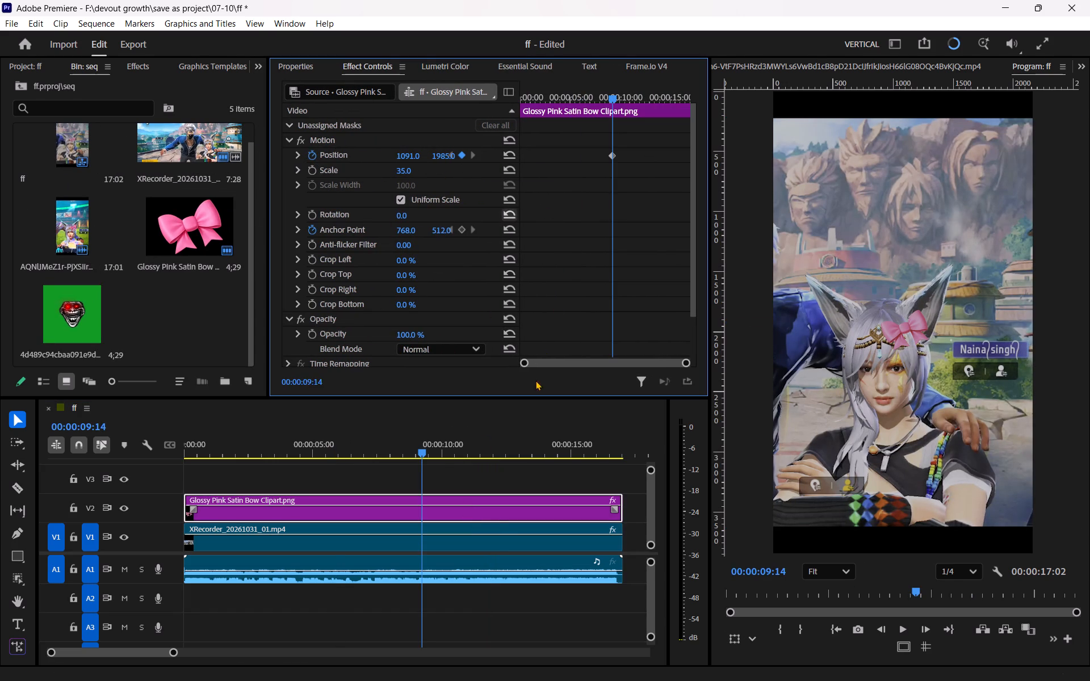
Add a second Position keyframe to the bow clip at 00:00:13:07, moving the bow horizontally past the frame's right edge.
click(493, 531)
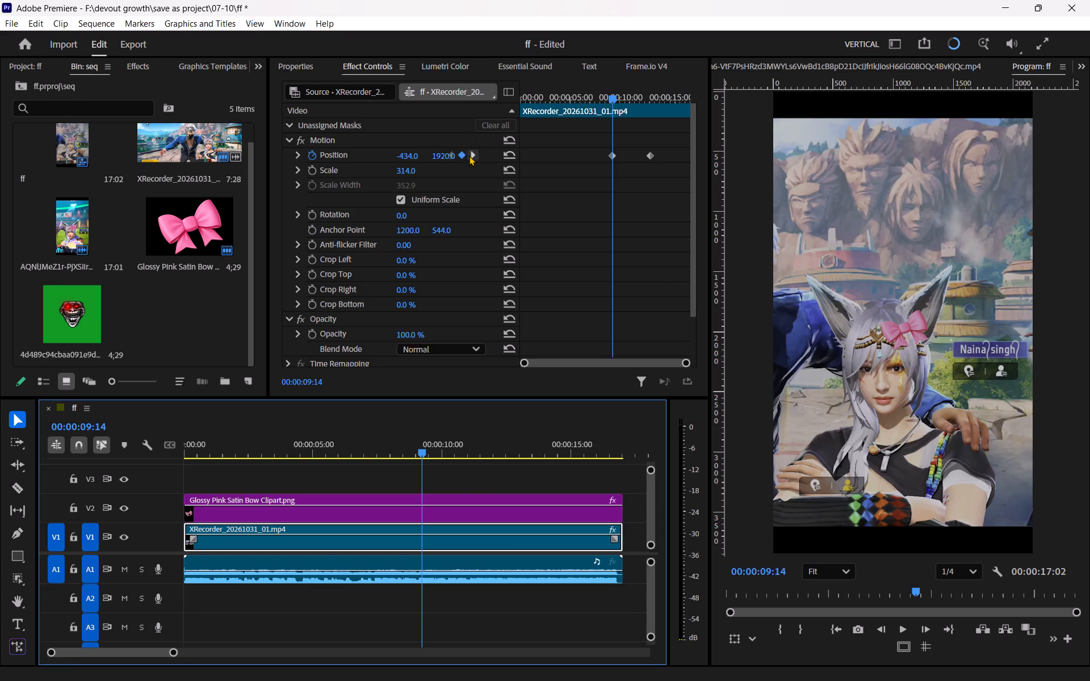
click(469, 155)
click(473, 496)
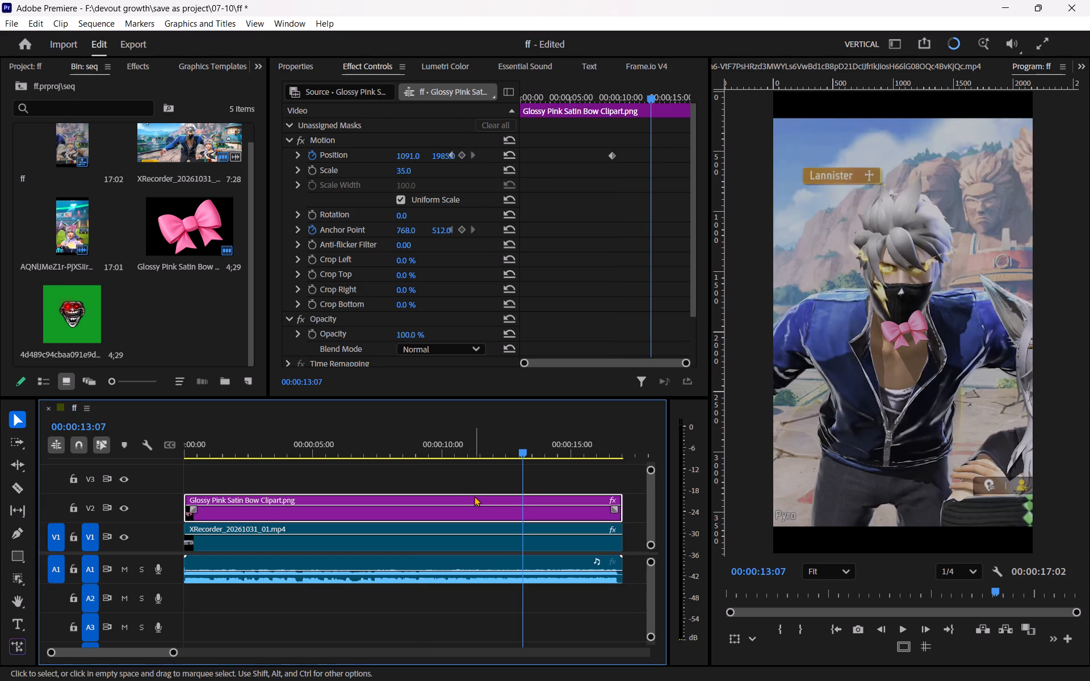
drag(412, 156, 500, 161)
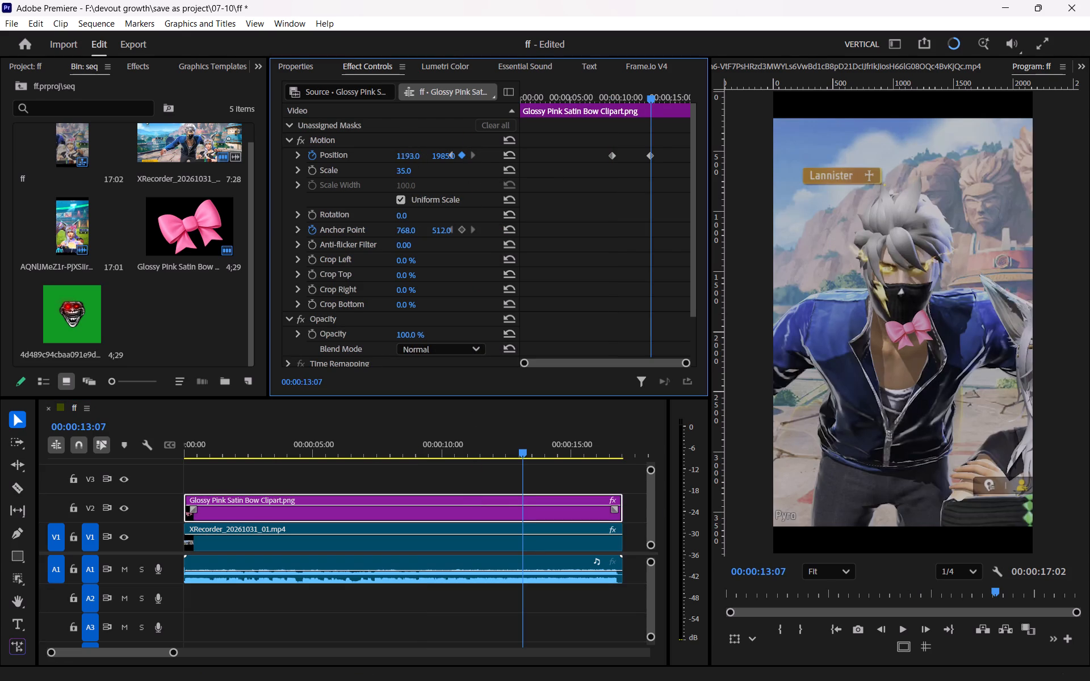
drag(500, 161, 841, 136)
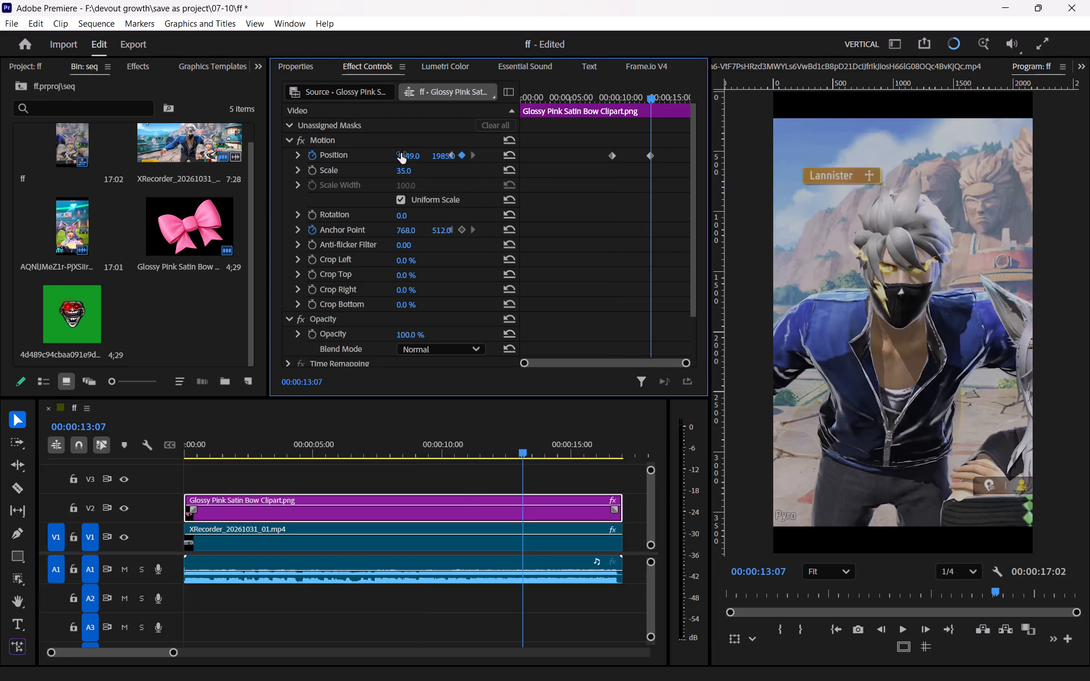
Fine-tune the bow's horizontal position at the 00:00:13:07 keyframe with small reductions so it follows the cat-eared character's hair through the pan.
drag(486, 443, 439, 458)
key(space)
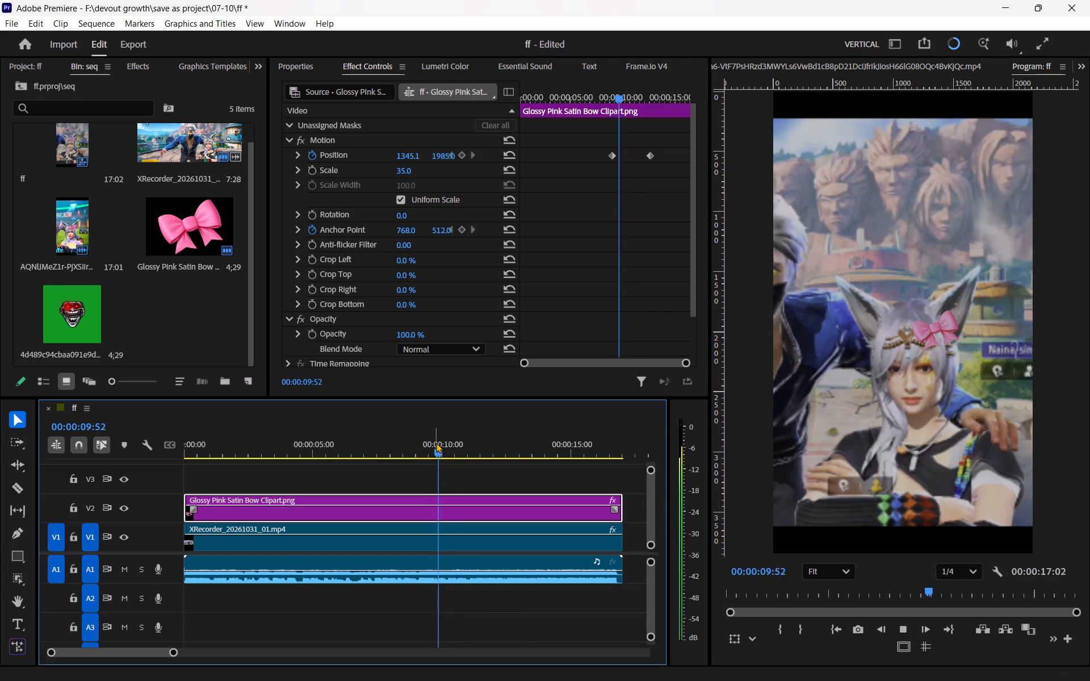
key(space)
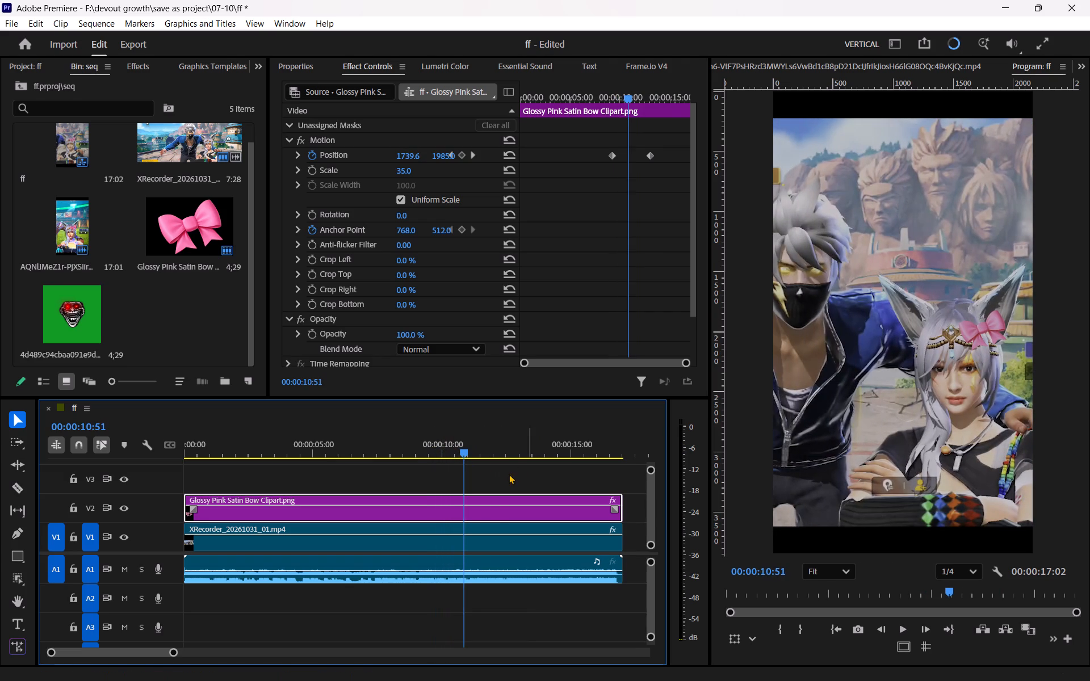
click(475, 155)
drag(416, 158, 403, 161)
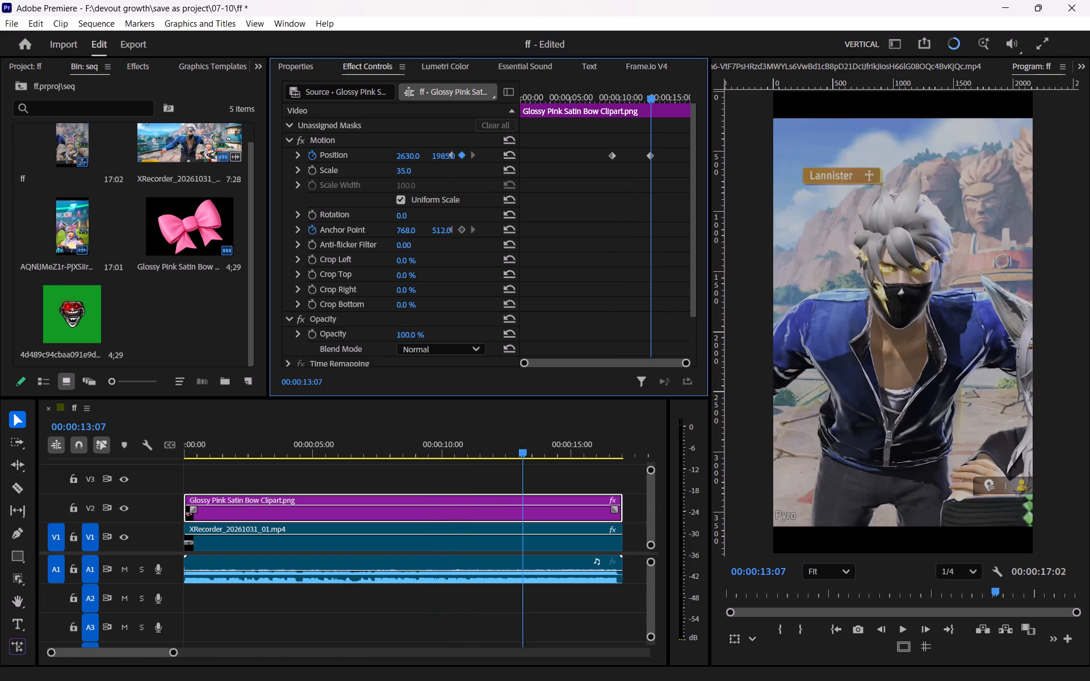
drag(403, 161, 395, 165)
click(473, 439)
key(space)
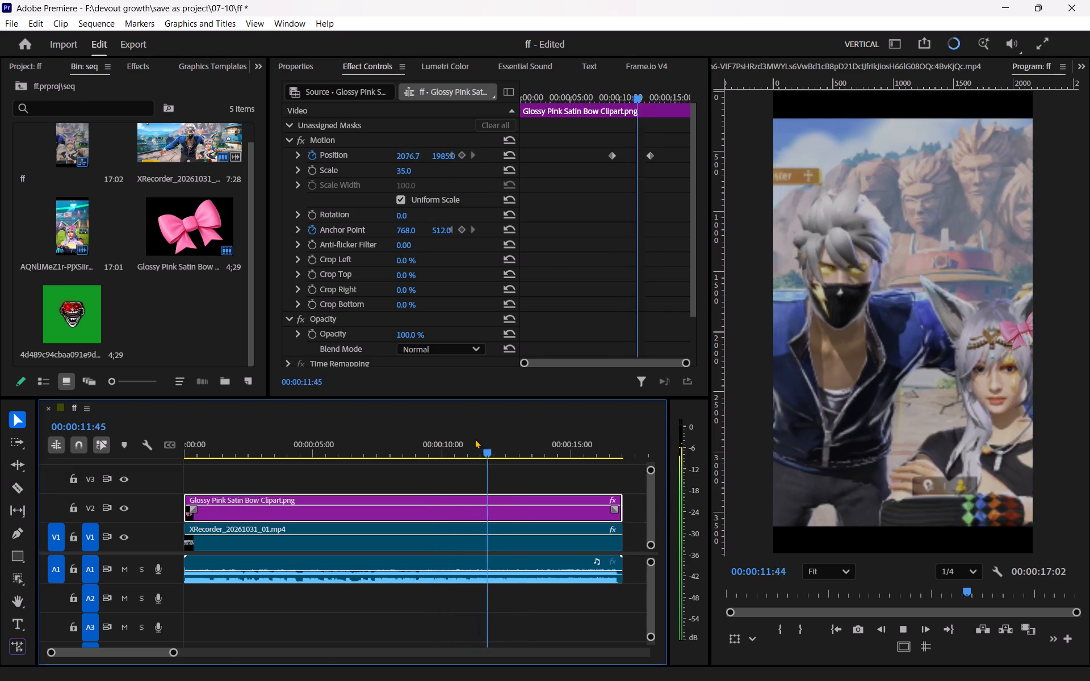
key(space)
click(471, 155)
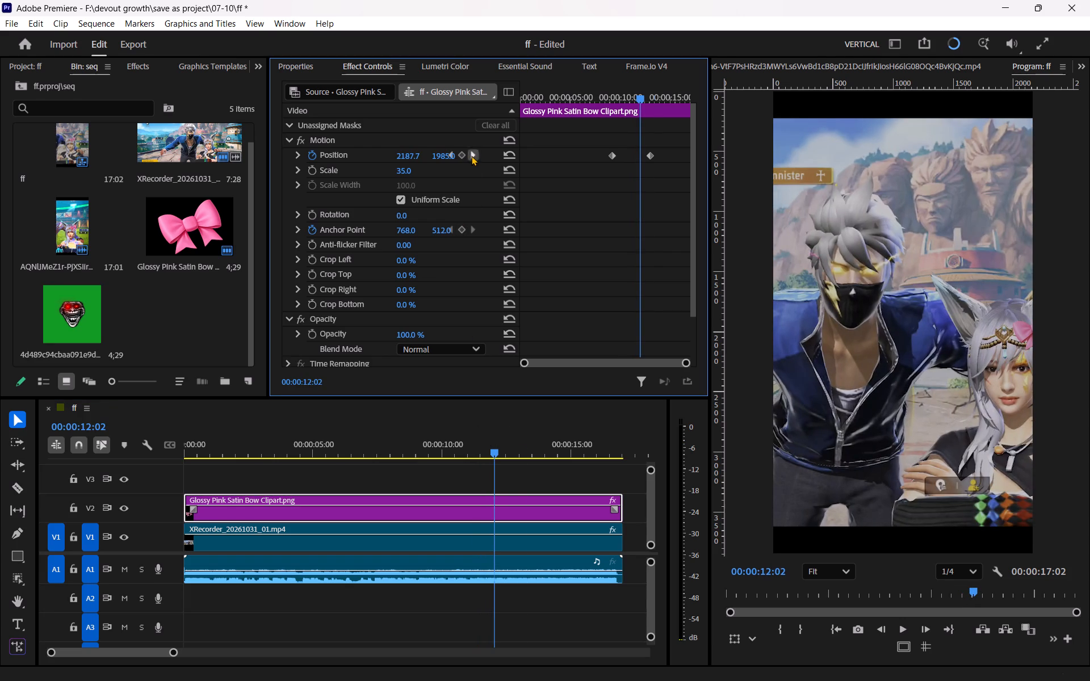
drag(413, 156, 403, 162)
Play back the pan several times to check that the bow stays on the cat-eared character's hair.
click(466, 448)
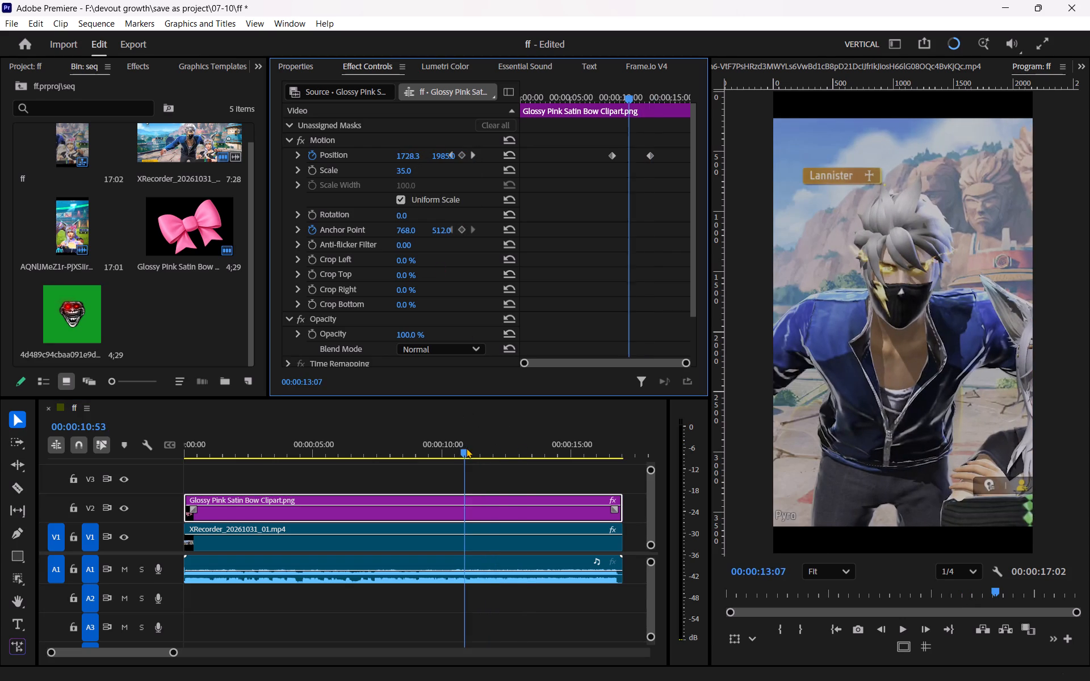
key(space)
key(space)
drag(469, 436, 379, 473)
key(space)
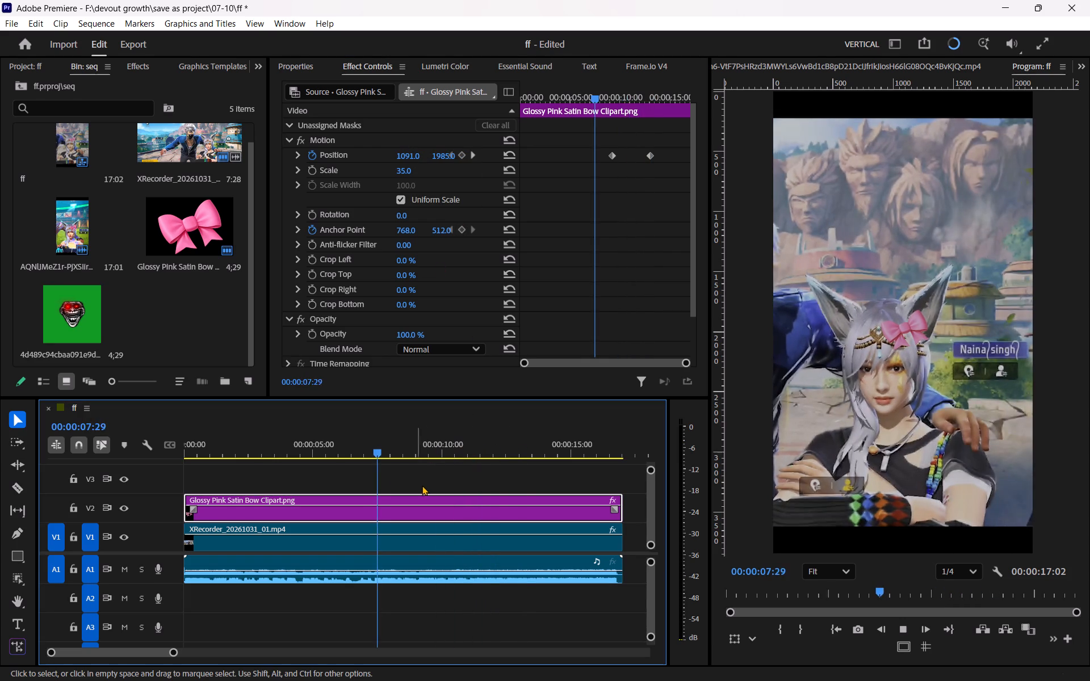
click(427, 486)
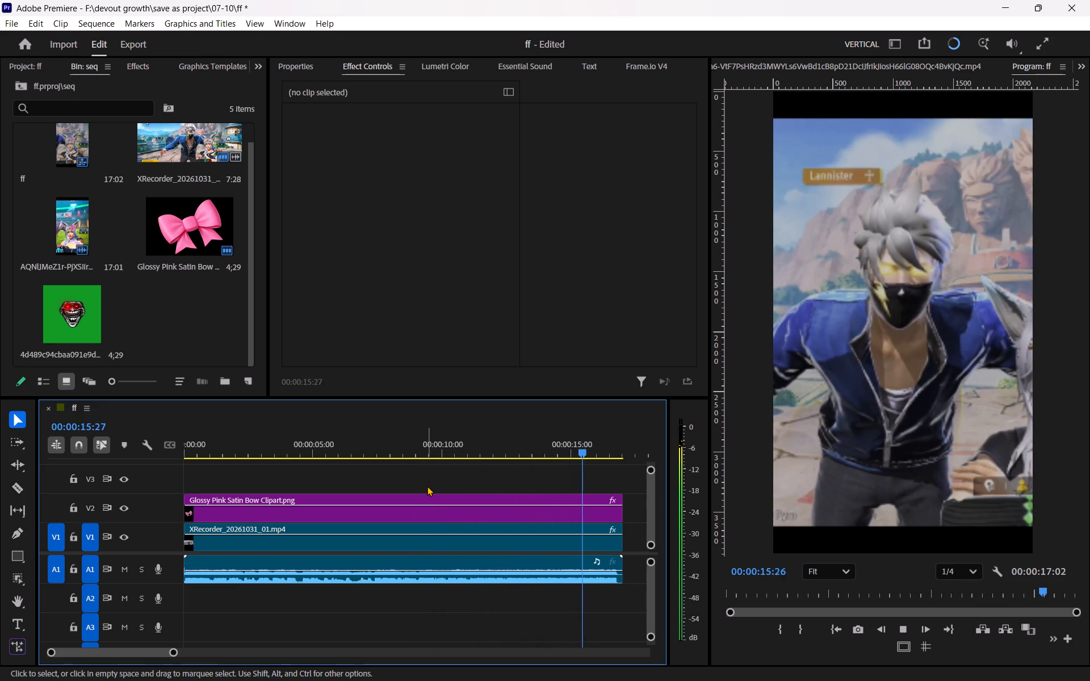
key(space)
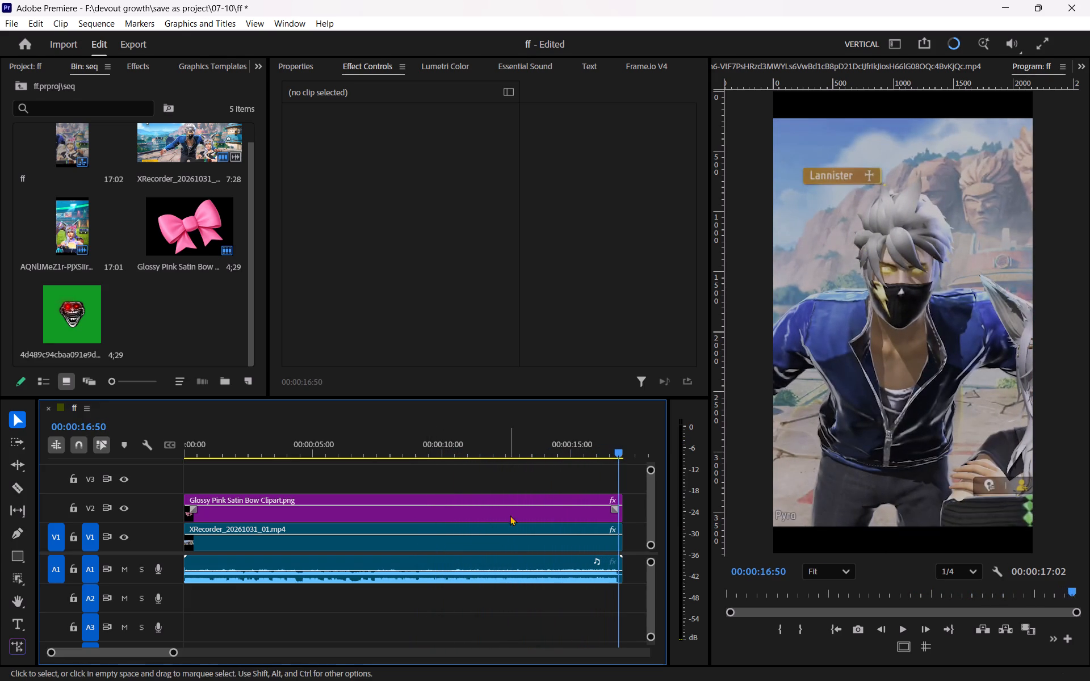
drag(535, 442, 459, 468)
scroll(475, 497, down, 2)
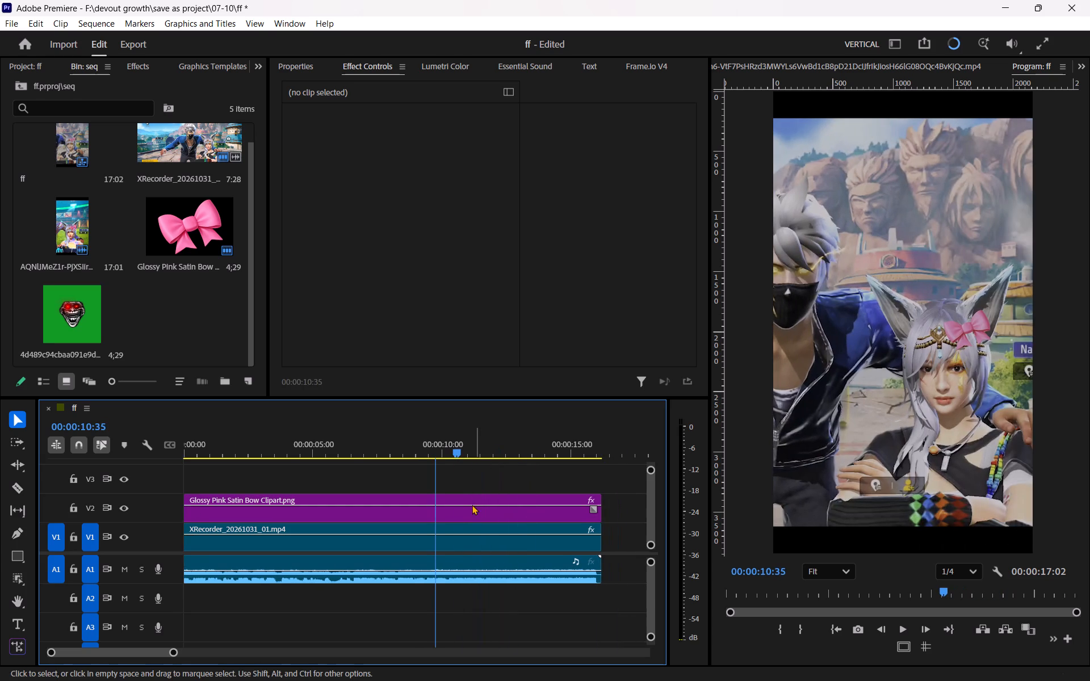
drag(389, 438, 301, 465)
key(space)
scroll(359, 475, up, 4)
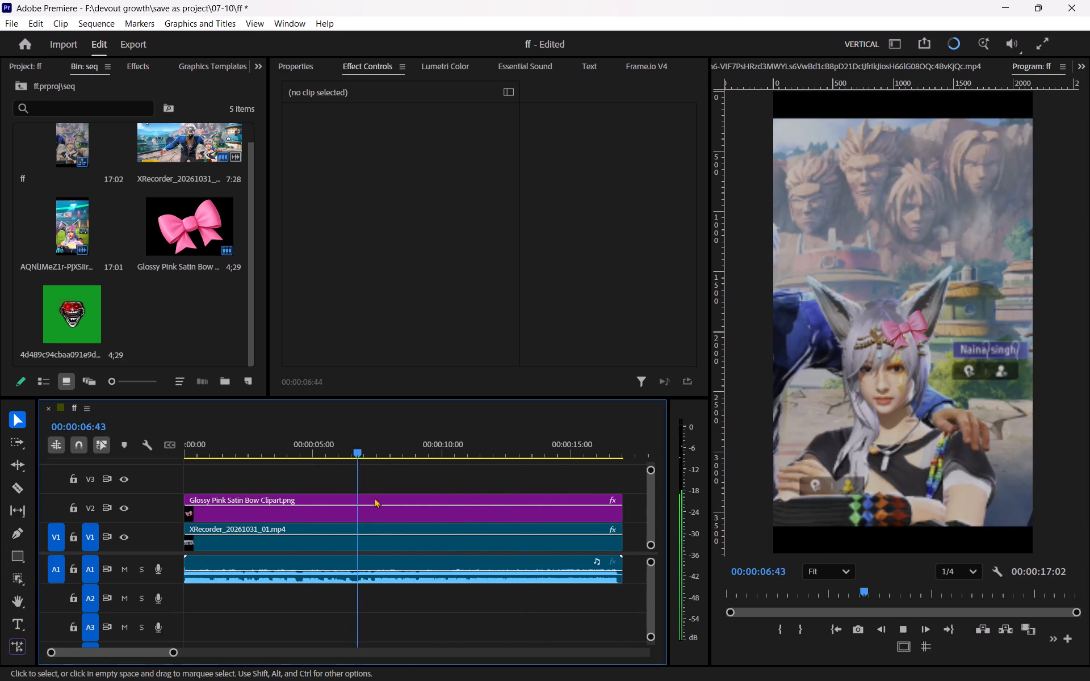
scroll(383, 494, down, 2)
scroll(368, 489, up, 2)
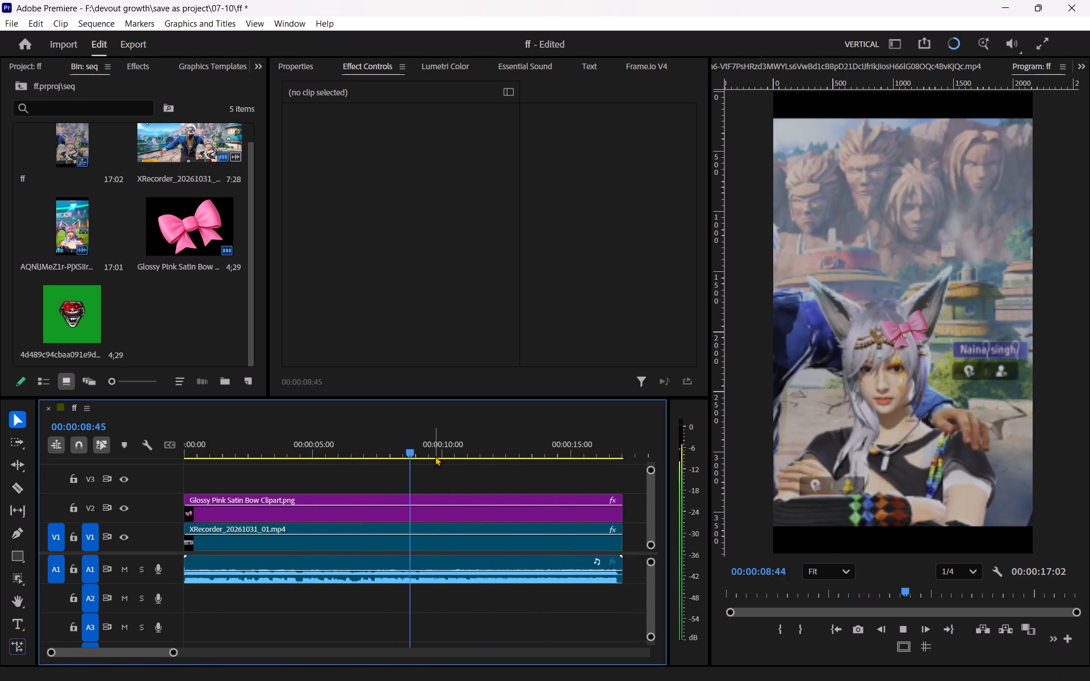
key(space)
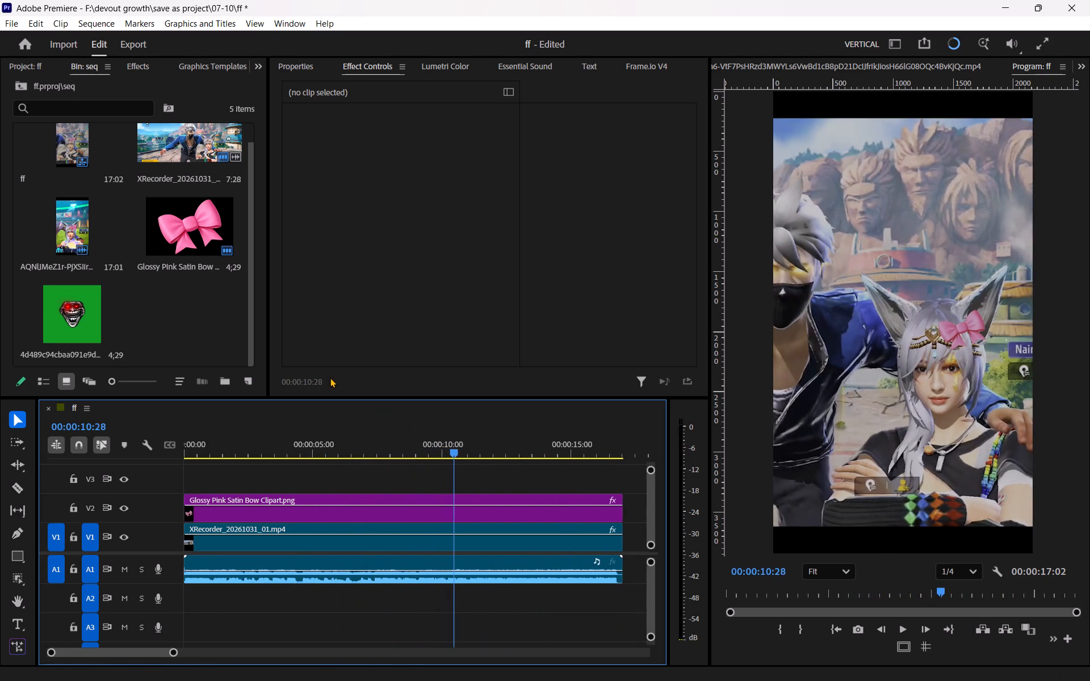
key(space)
key(space)
Place the green-background troll face image on track V3 starting at 00:00:10:54.
drag(74, 310, 392, 468)
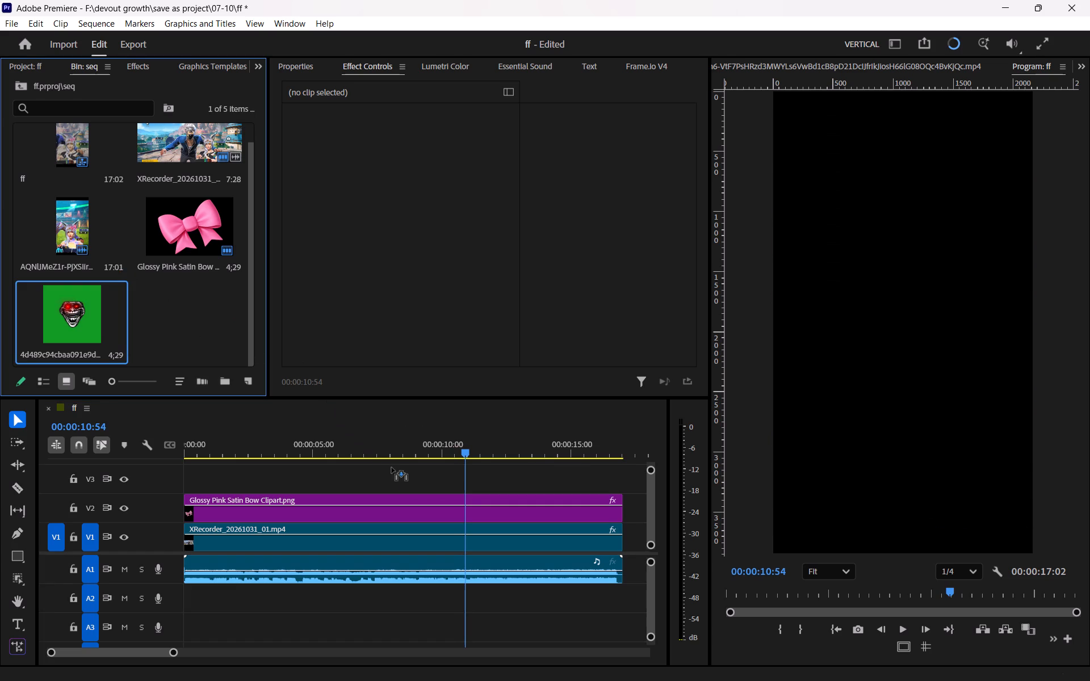
drag(392, 468, 464, 485)
click(487, 477)
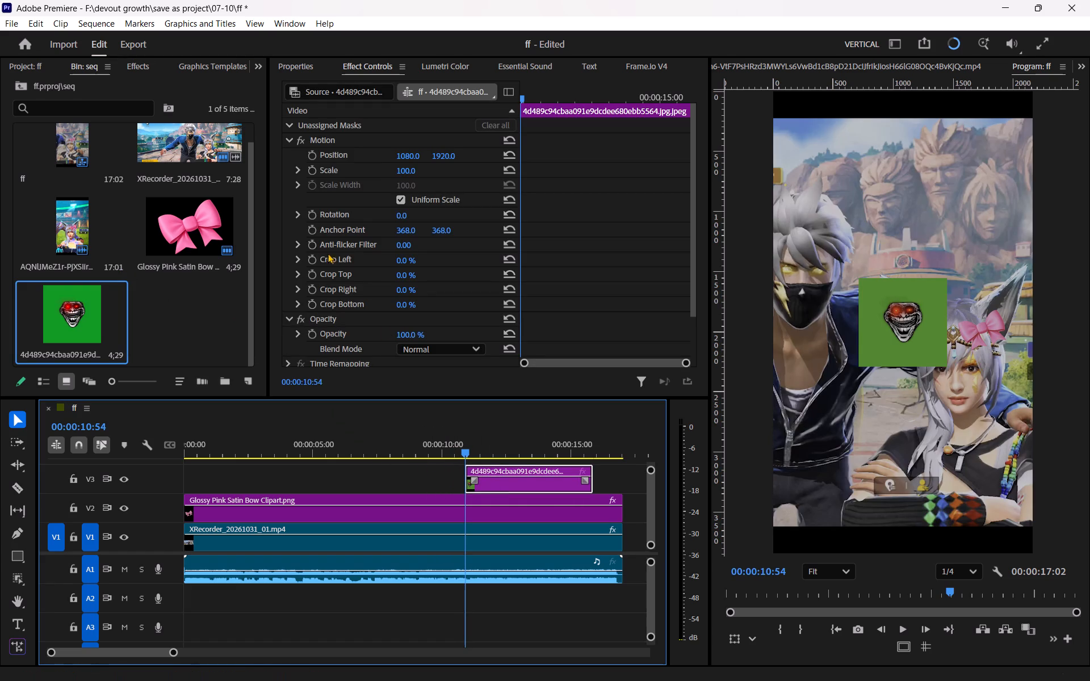
Apply the Ultra Key effect to the troll face clip and sample its green background as the key color.
click(483, 447)
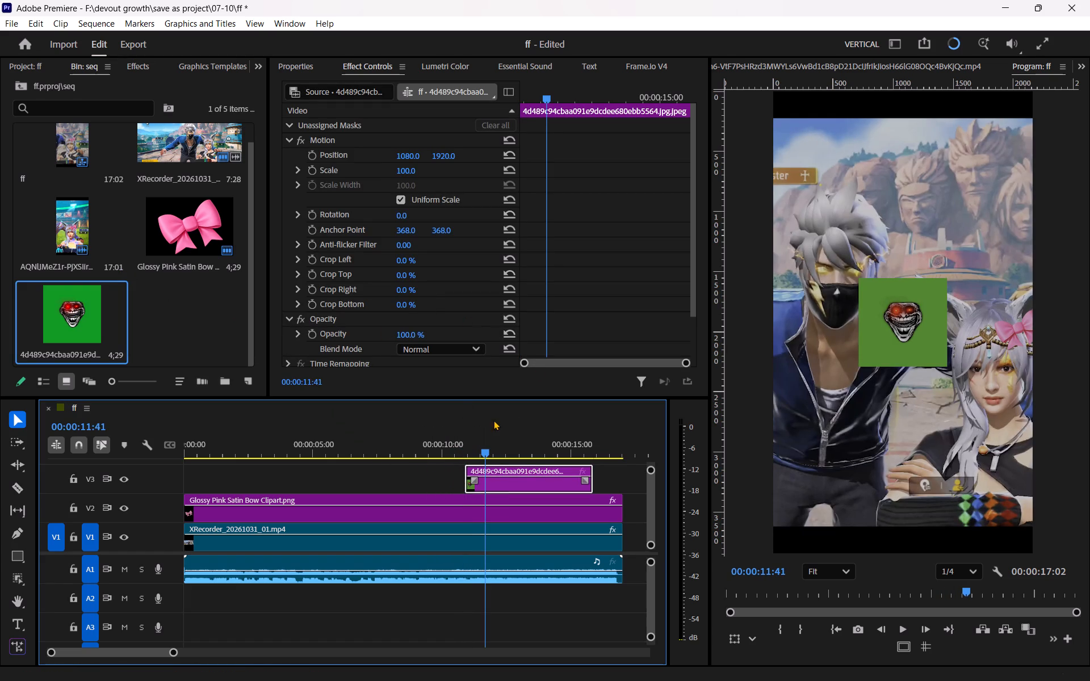
click(145, 64)
click(91, 96)
click(98, 87)
text(ul)
key(t)
drag(104, 283, 488, 475)
scroll(337, 279, down, 7)
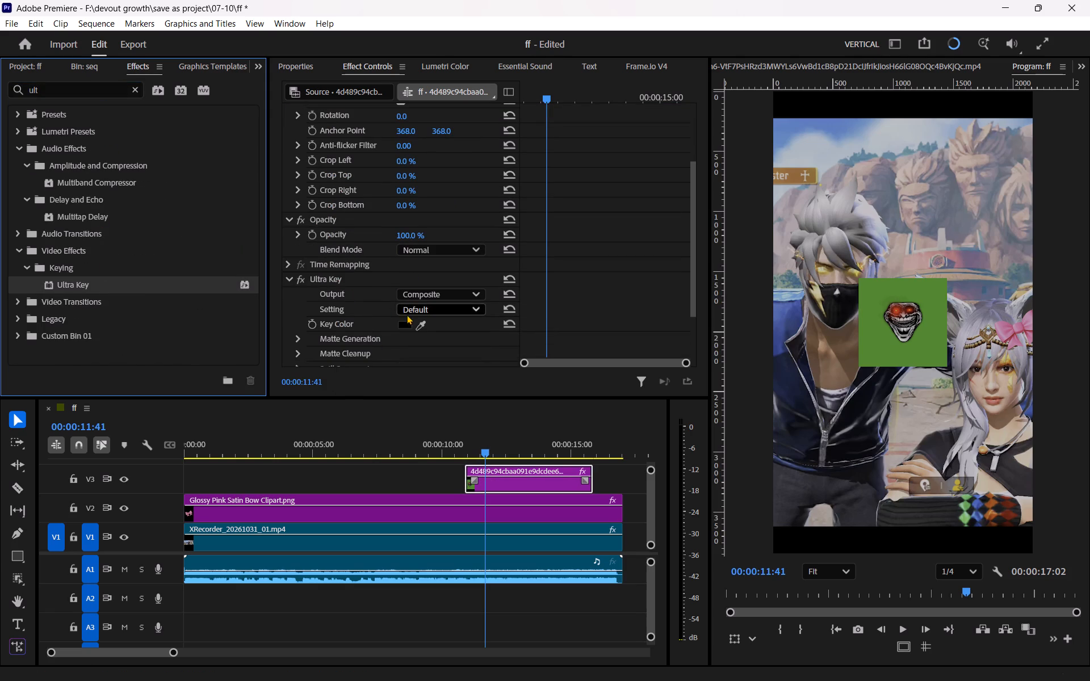
click(416, 325)
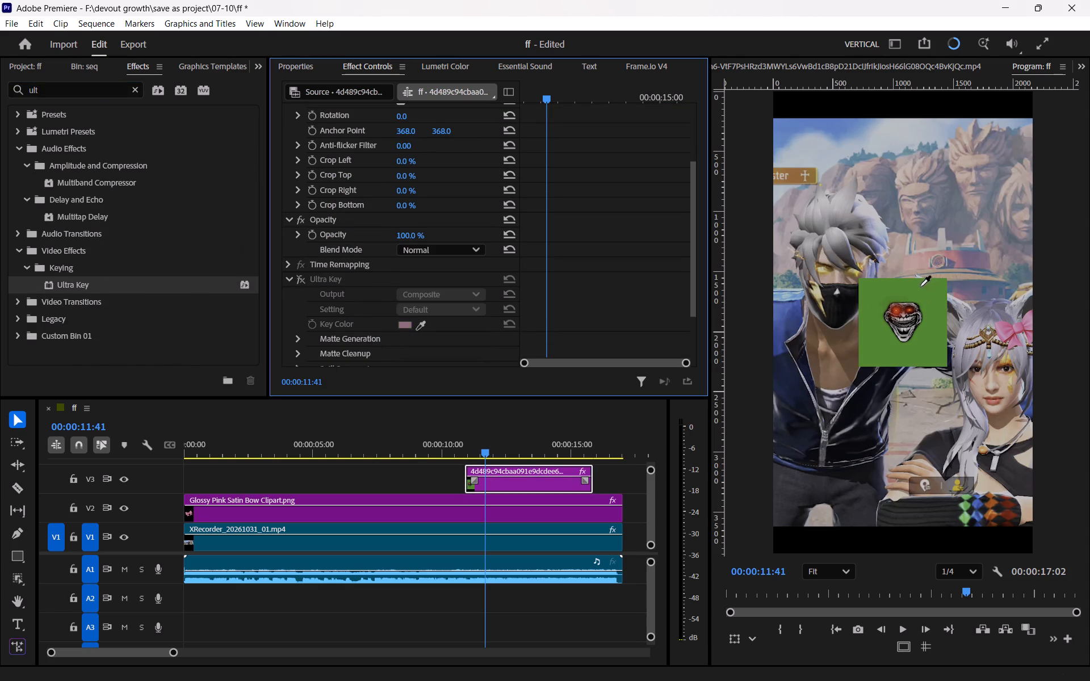
click(920, 288)
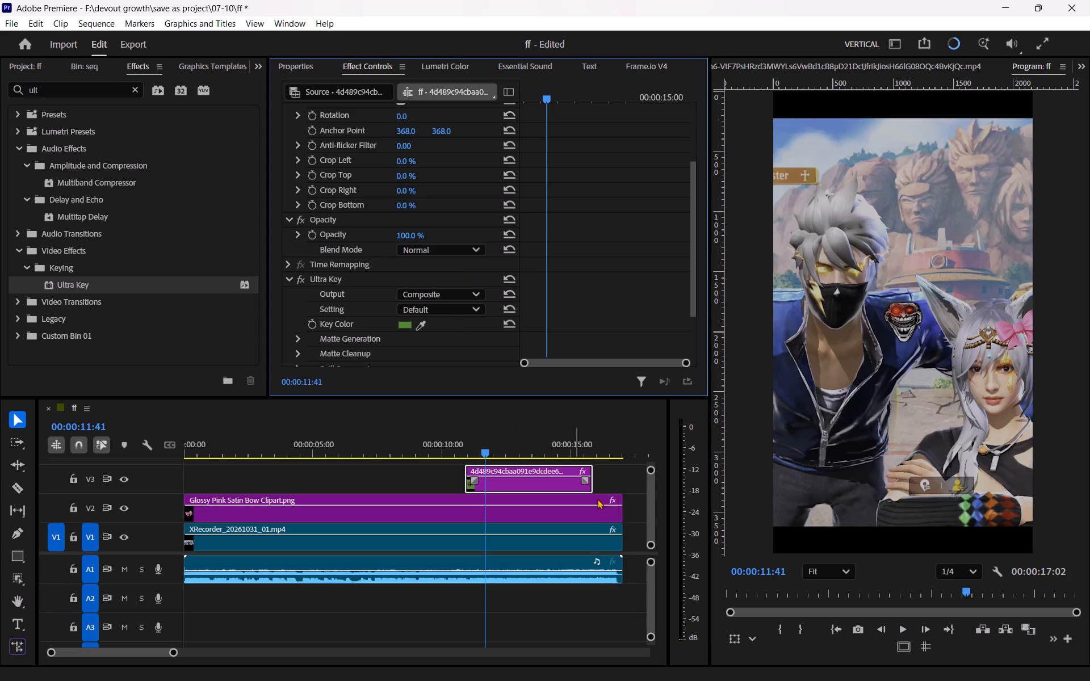
Extend the troll face clip's end to match the end of the other clips in the sequence.
drag(597, 479, 627, 483)
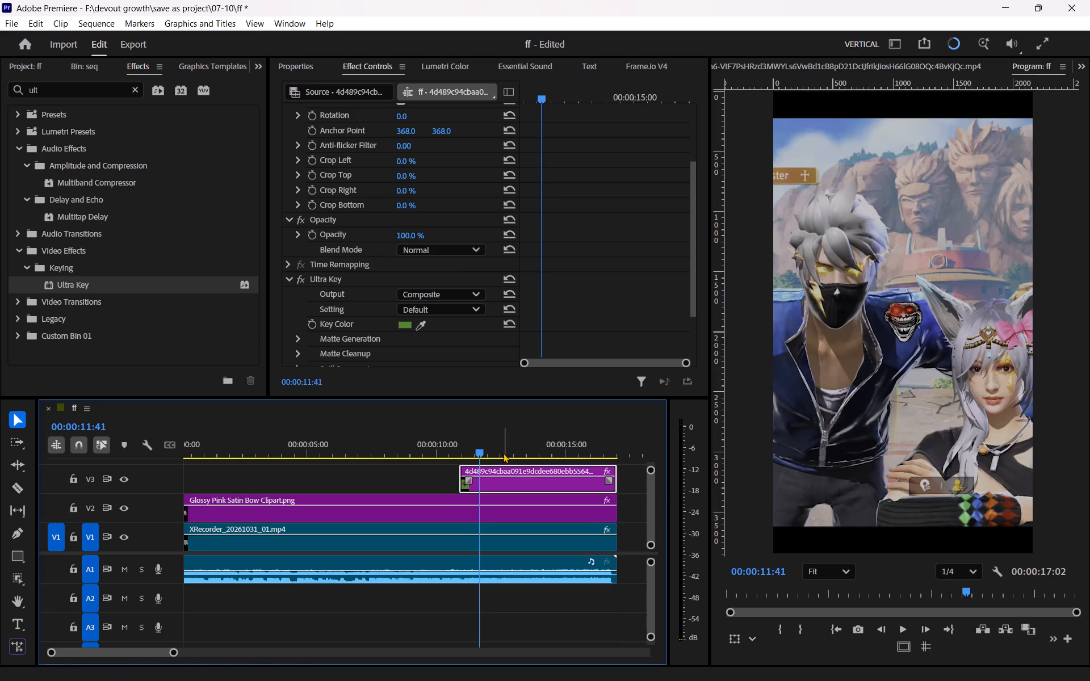
Move the troll face image up by setting its vertical position to 698.
scroll(318, 186, up, 5)
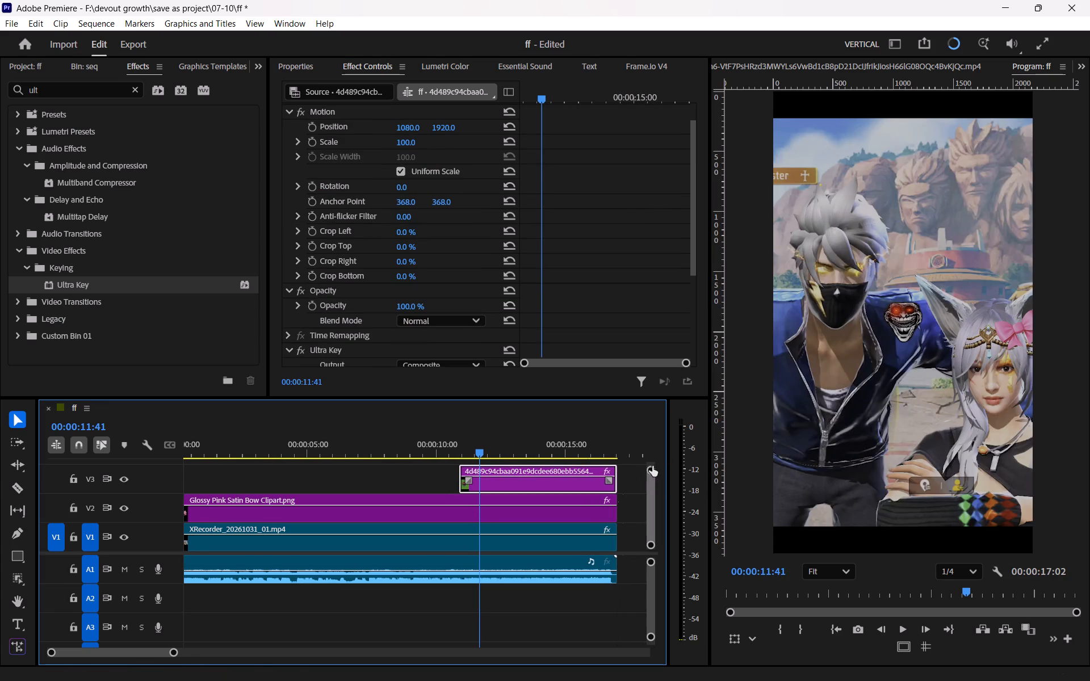
drag(649, 469, 647, 440)
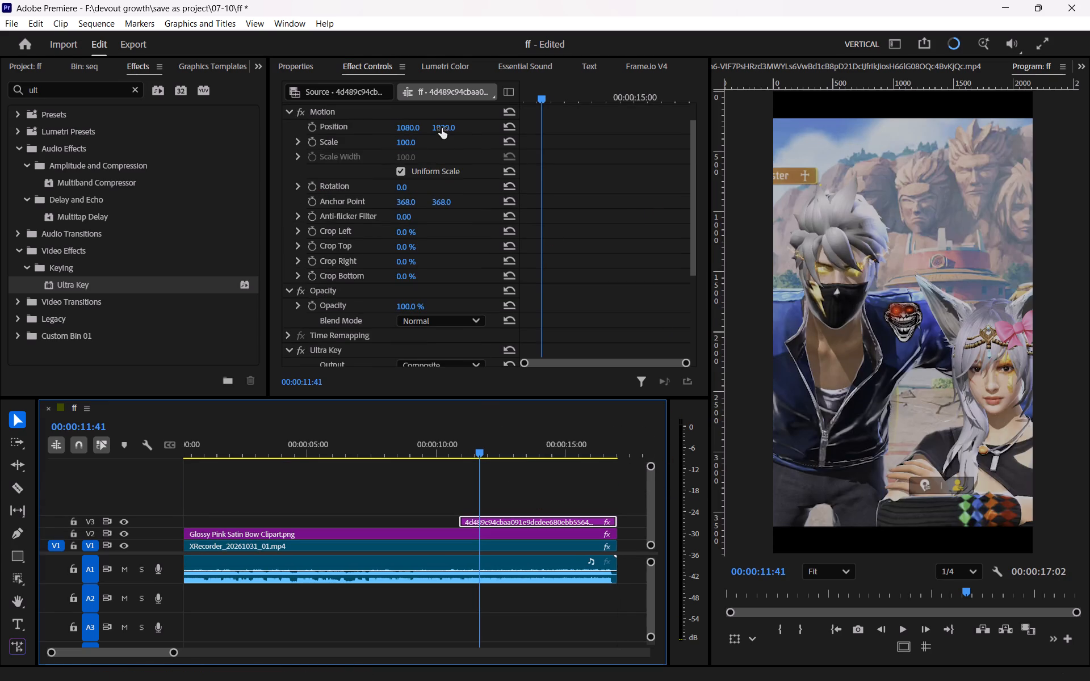
click(442, 128)
click(448, 125)
click(477, 149)
scroll(350, 183, up, 5)
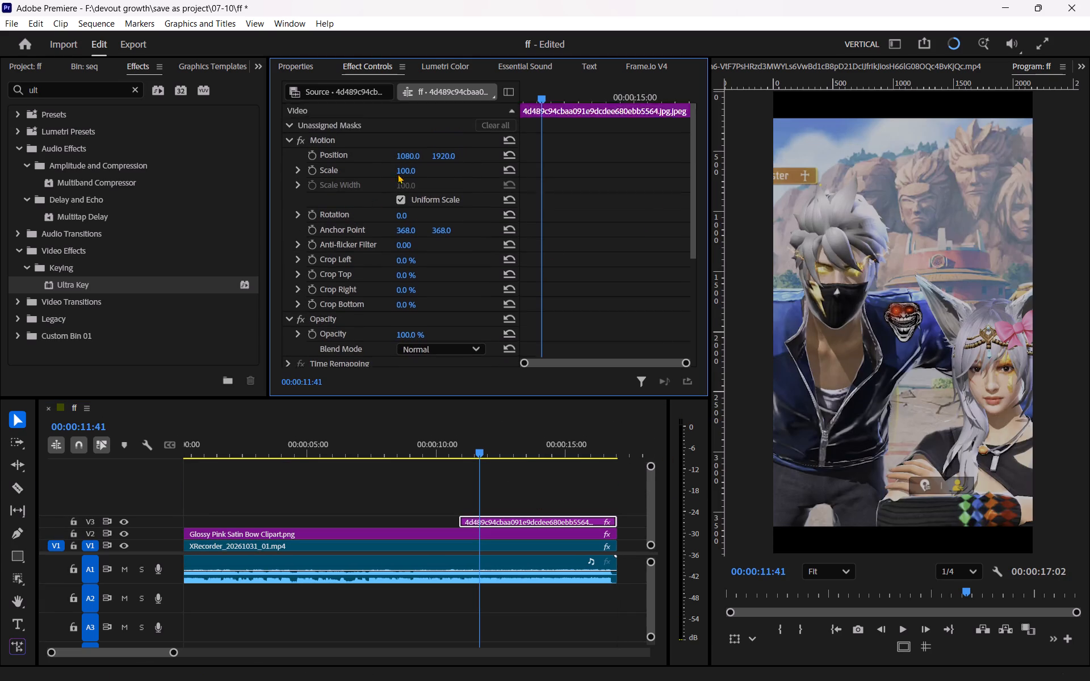
drag(446, 155, 26, 276)
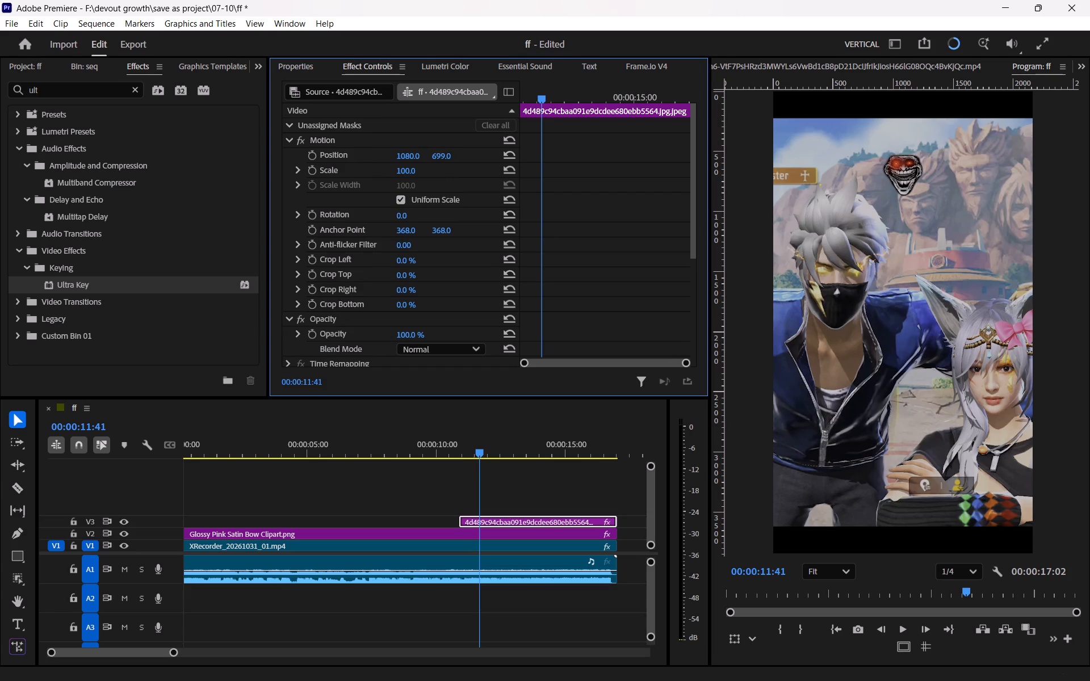
drag(26, 276, 24, 276)
Reposition the troll face beside the masked character's head at 1707, 619 and enlarge it to a scale of 136.
drag(463, 444, 532, 459)
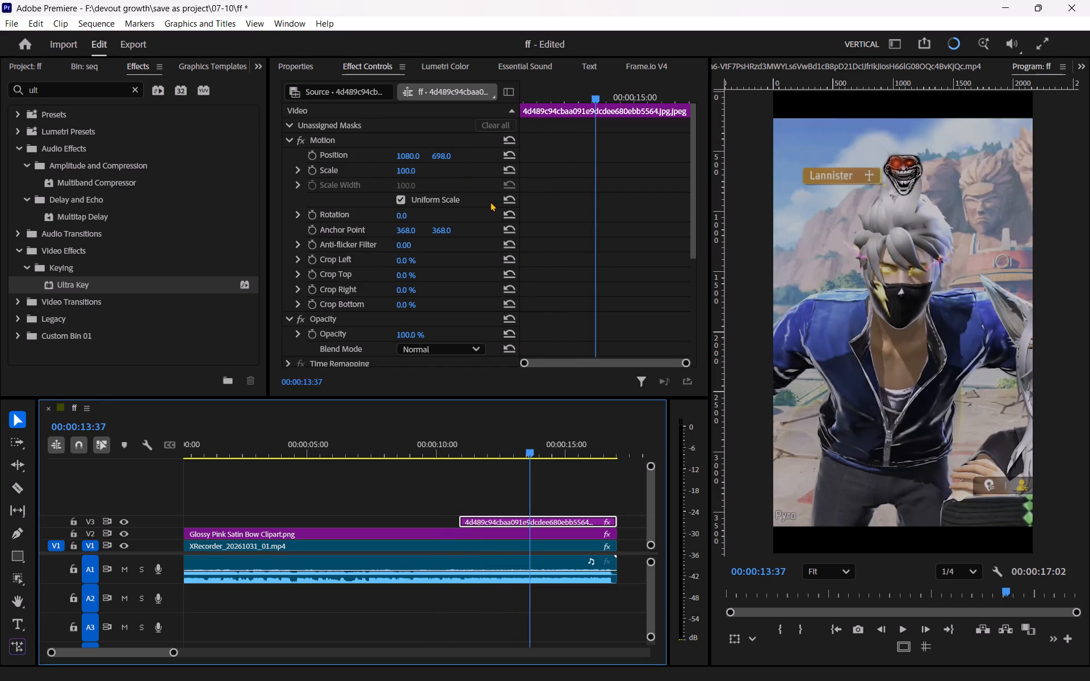
drag(403, 155, 918, 176)
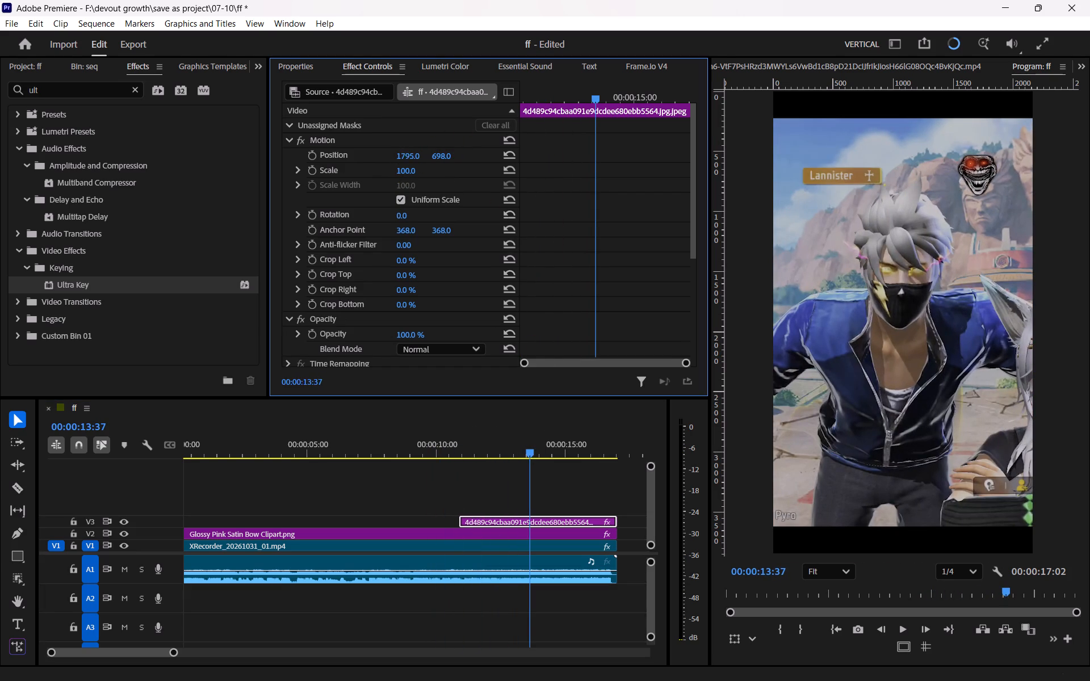
drag(918, 176, 960, 179)
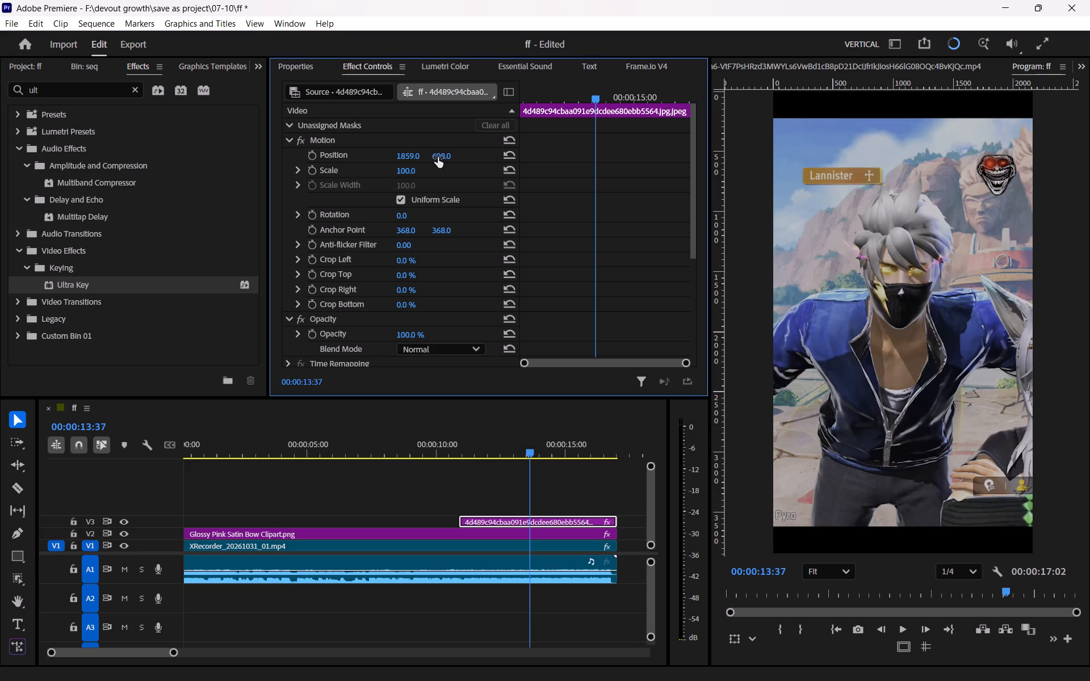
drag(440, 157, 324, 191)
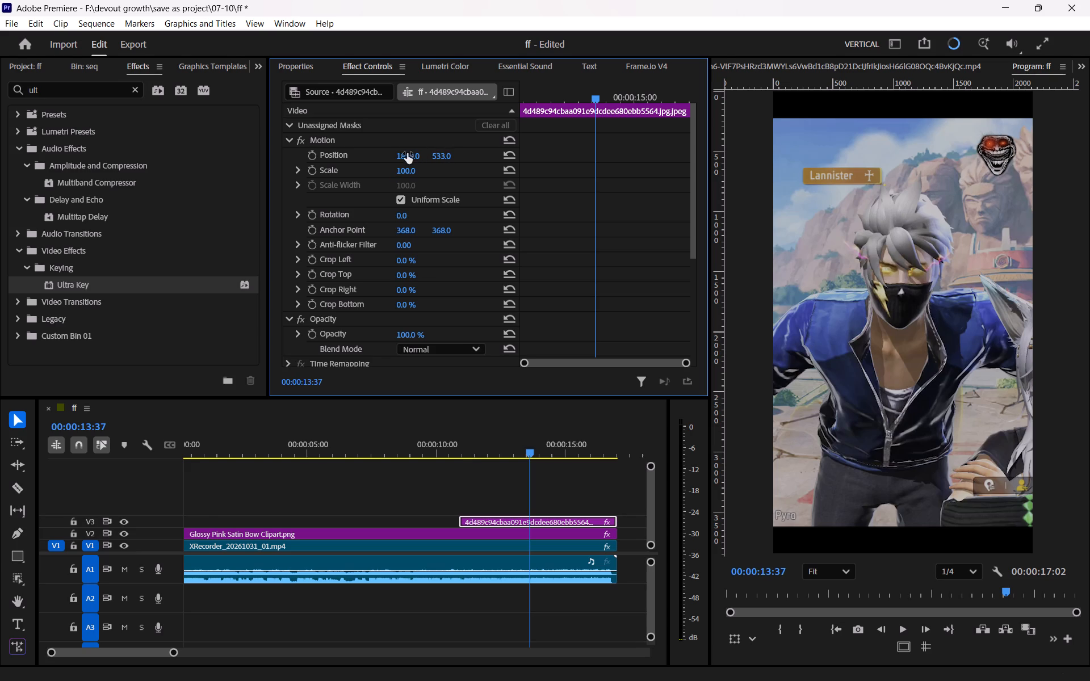
drag(404, 153, 282, 182)
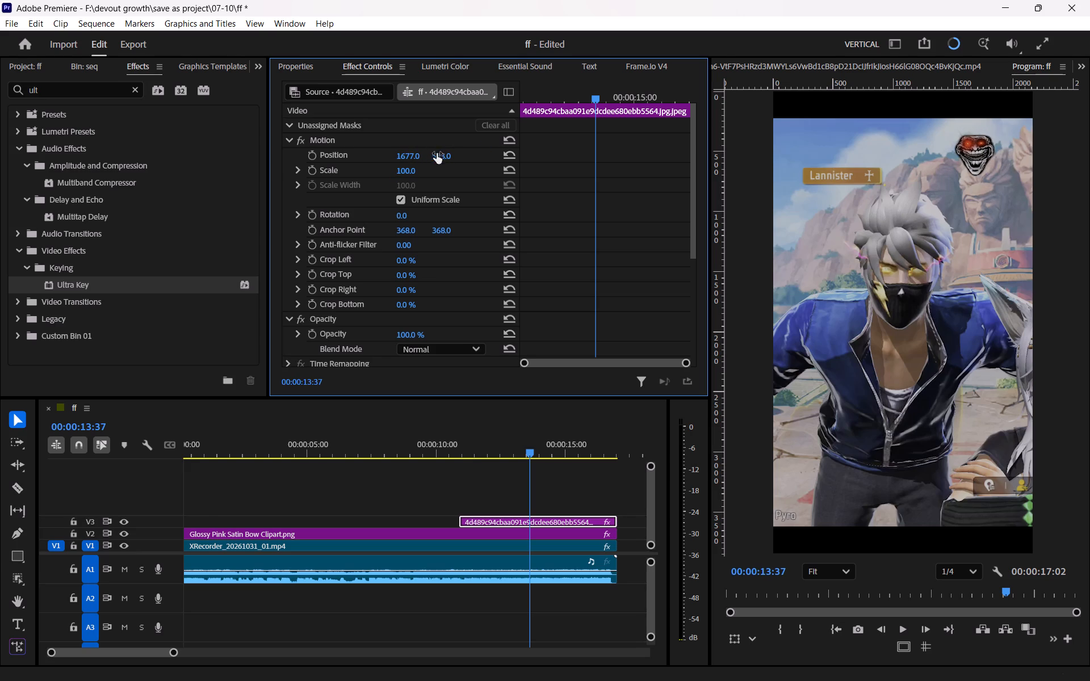
drag(437, 153, 487, 145)
drag(407, 167, 433, 164)
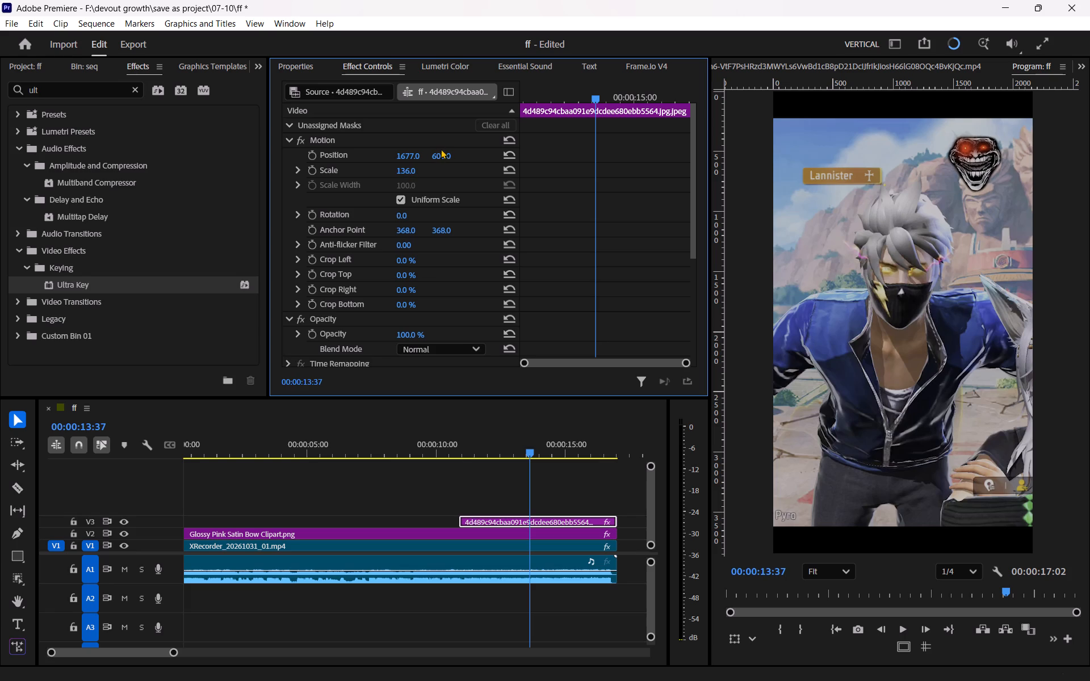
click(444, 146)
drag(442, 154, 452, 155)
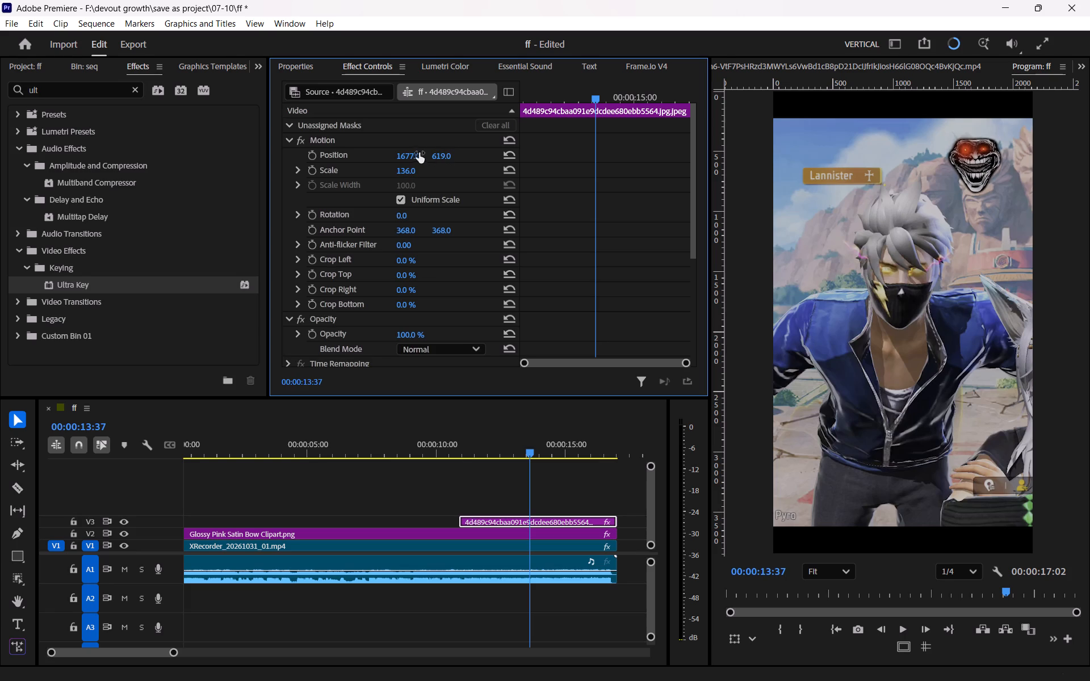
drag(415, 154, 436, 154)
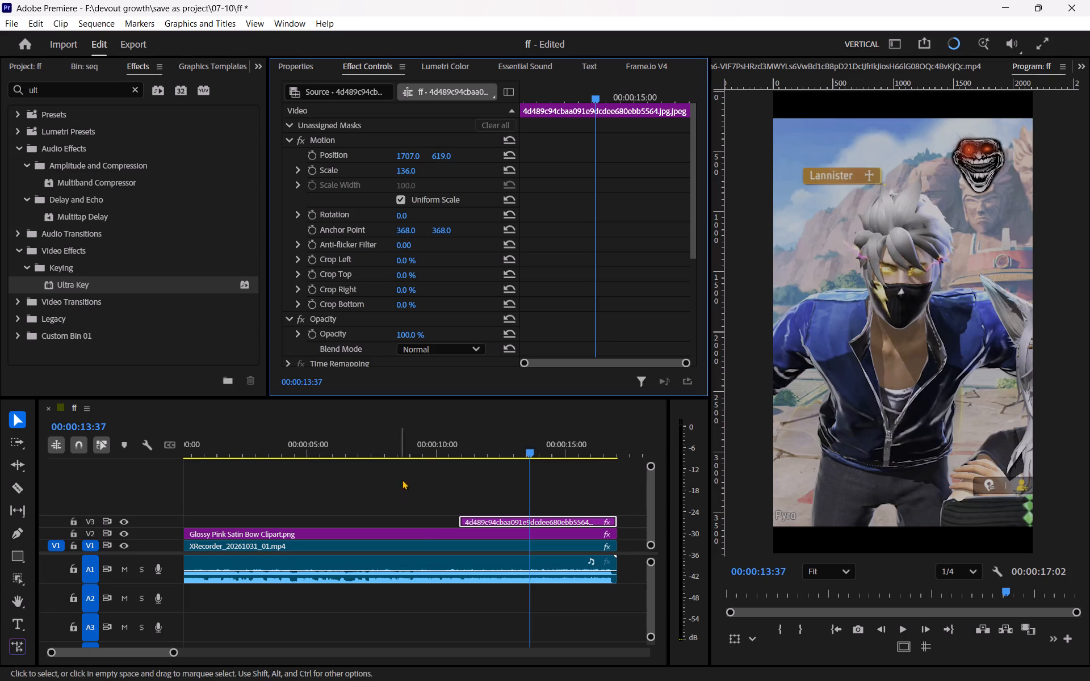
Enable opacity keyframing on the troll face clip at 00:00:10:53 and set its opacity there to 0%.
click(427, 444)
click(439, 478)
key(space)
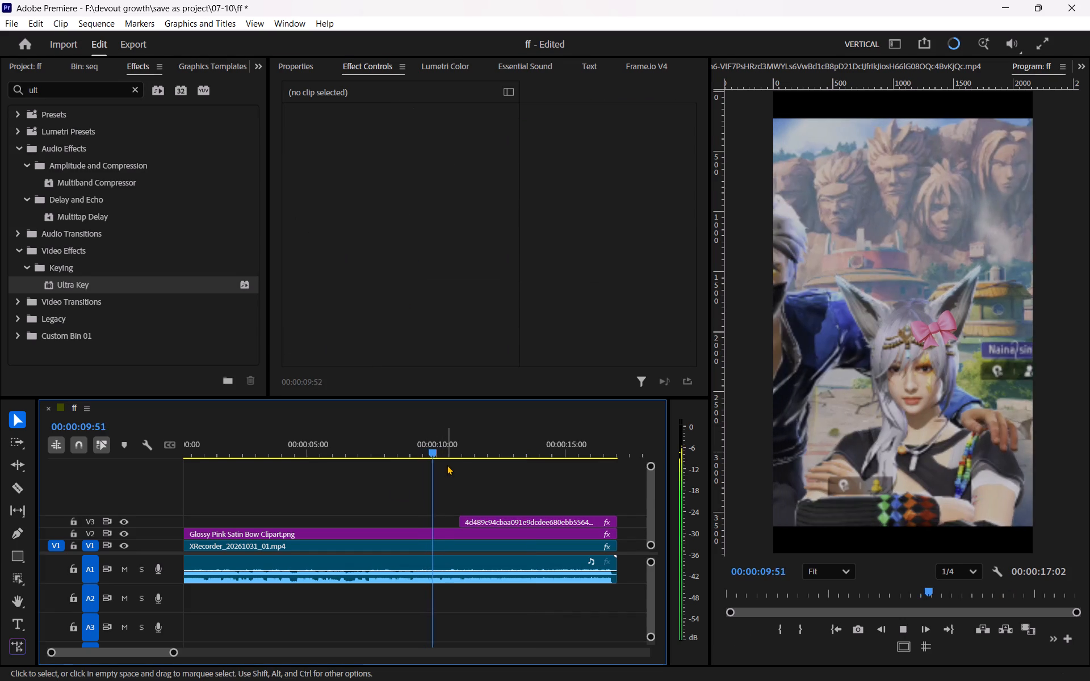
key(space)
click(491, 519)
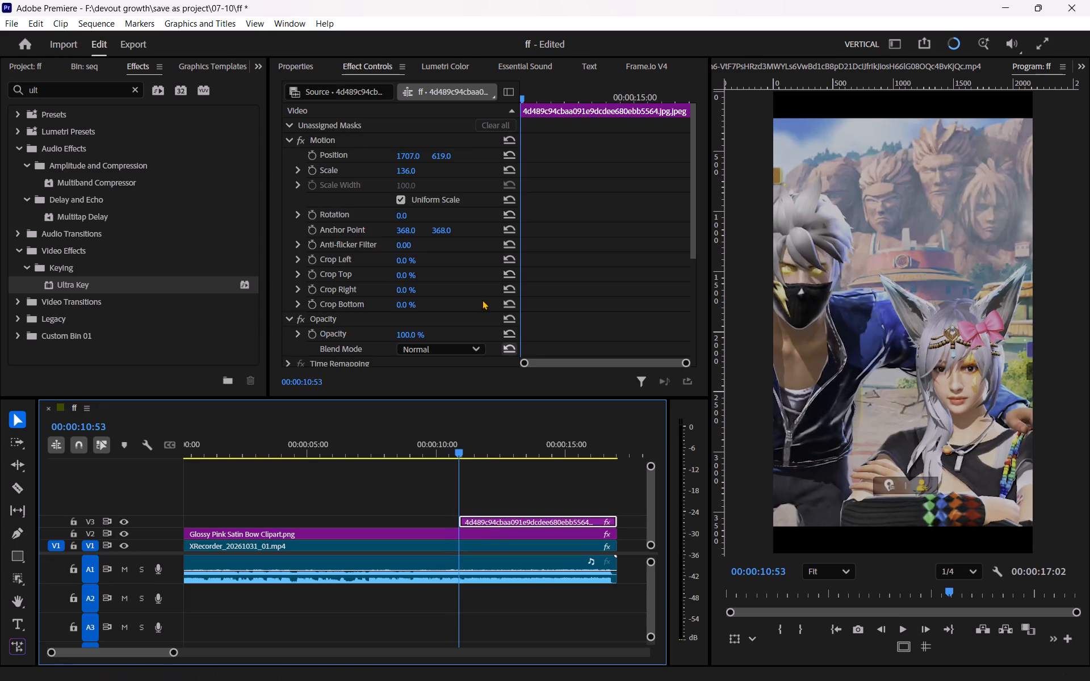
scroll(350, 276, down, 8)
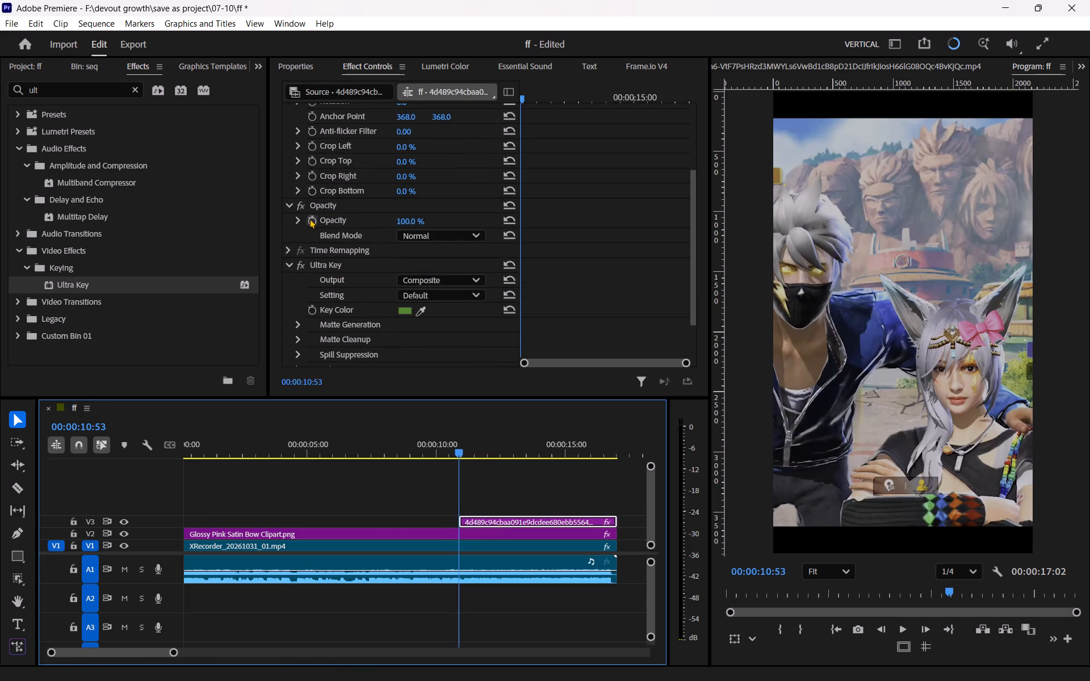
click(309, 217)
drag(406, 222, 280, 263)
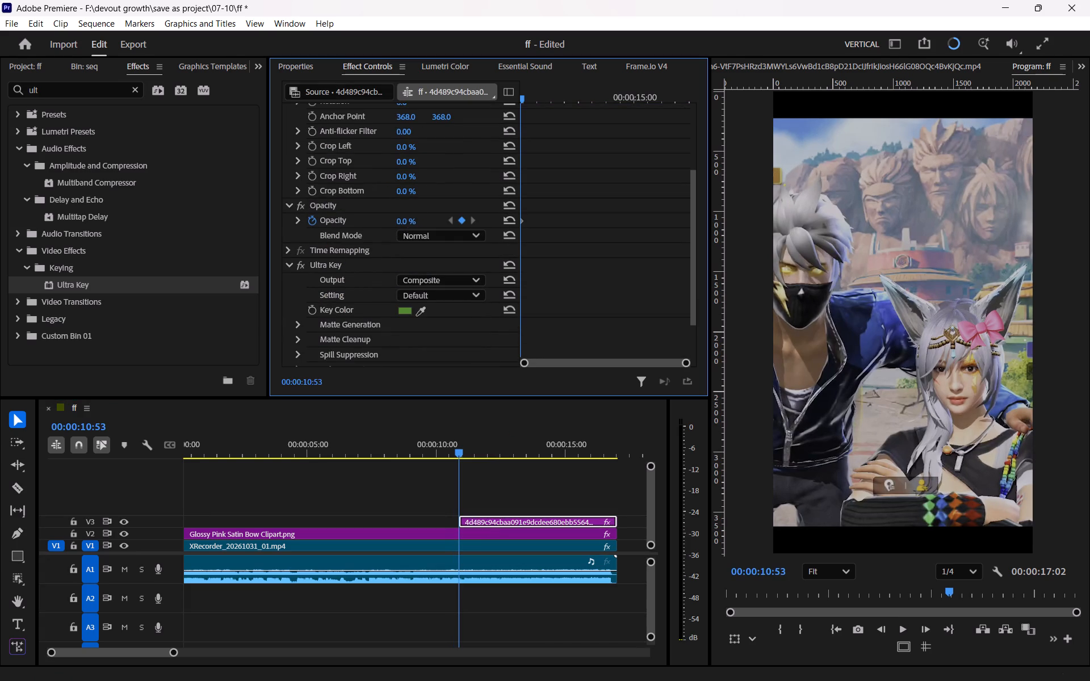
drag(280, 263, 276, 265)
Add a 100% opacity keyframe to the troll face clip at 00:00:13:09.
drag(526, 93, 513, 107)
key(space)
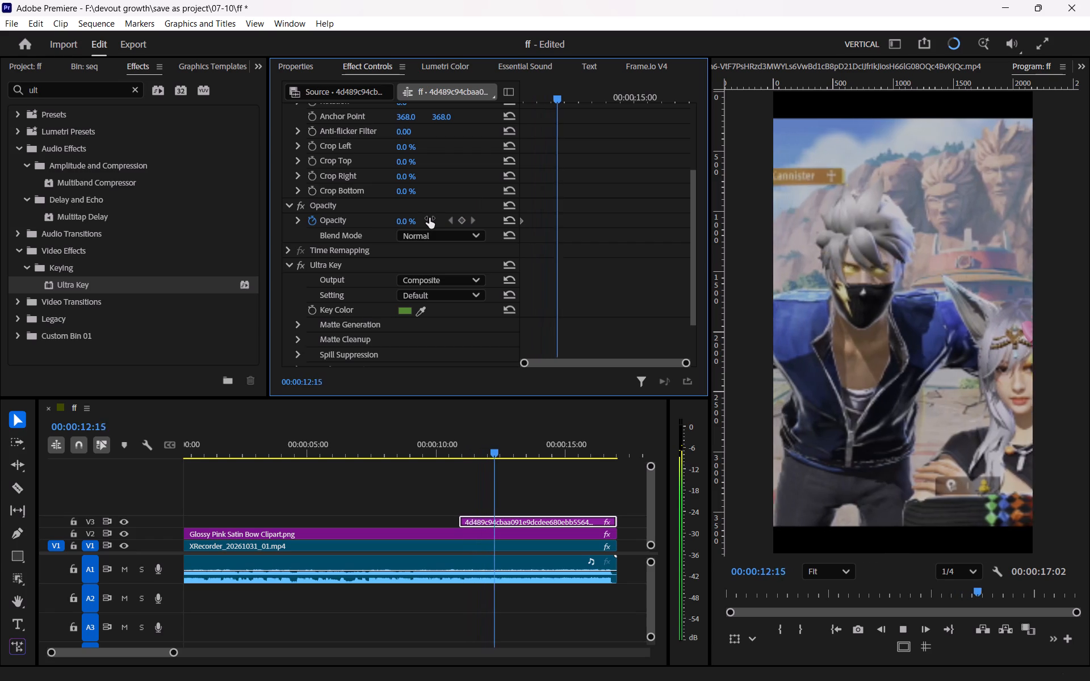
key(space)
click(512, 222)
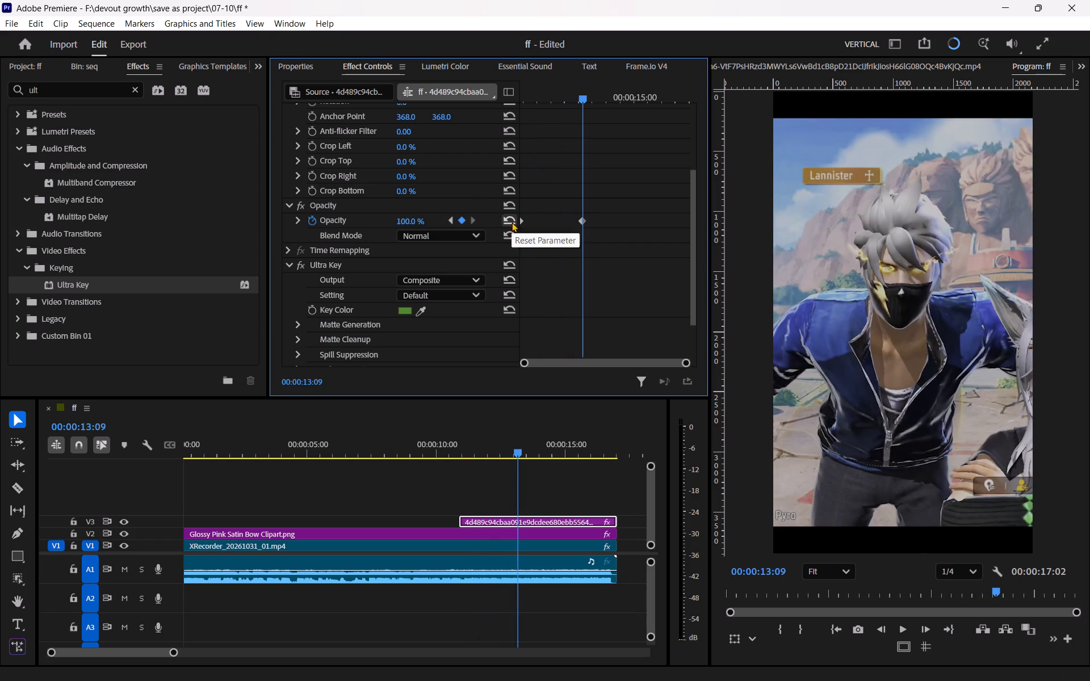
Play back the troll face's fade-in to check its timing against its opacity keyframes.
drag(574, 94, 481, 136)
key(space)
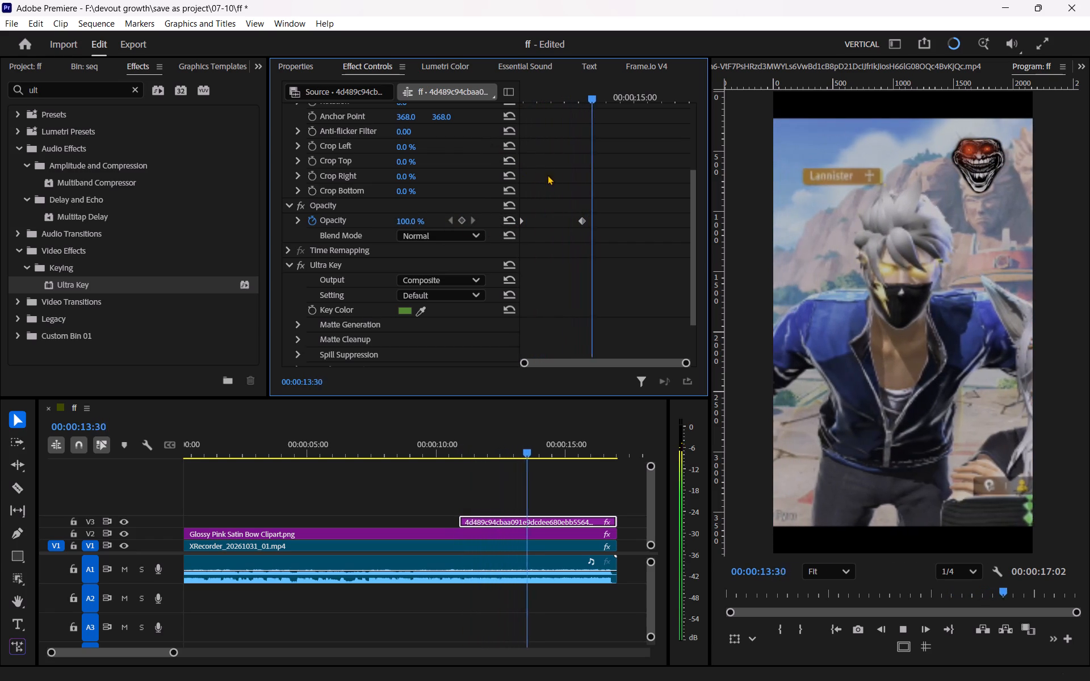
key(space)
drag(588, 201, 508, 238)
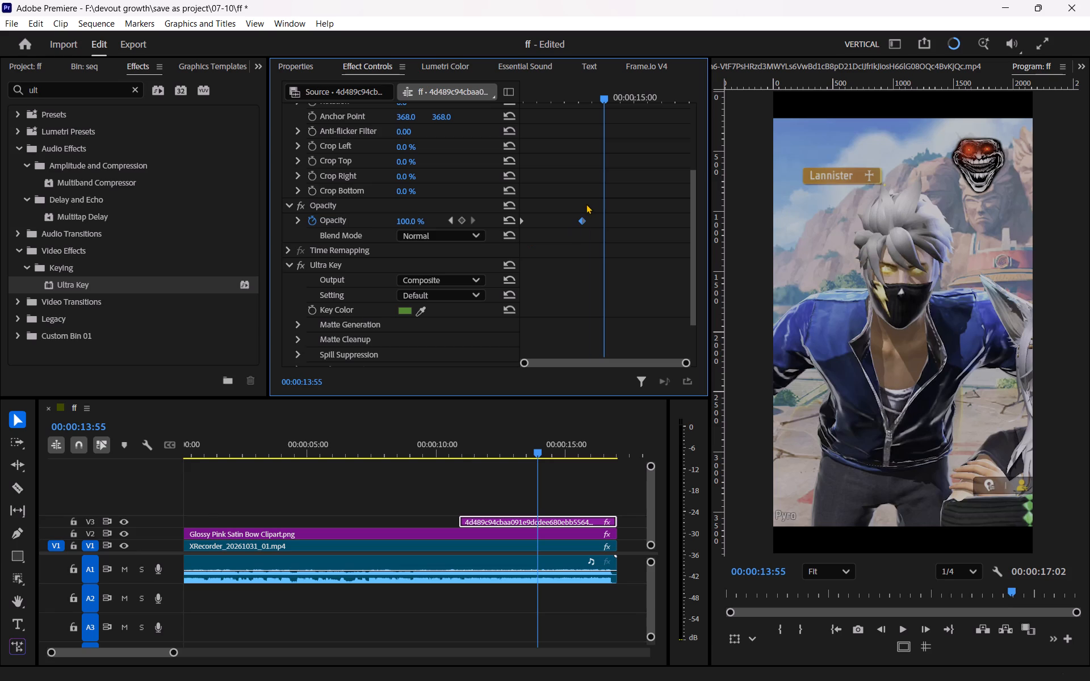
drag(585, 202, 515, 236)
click(522, 220)
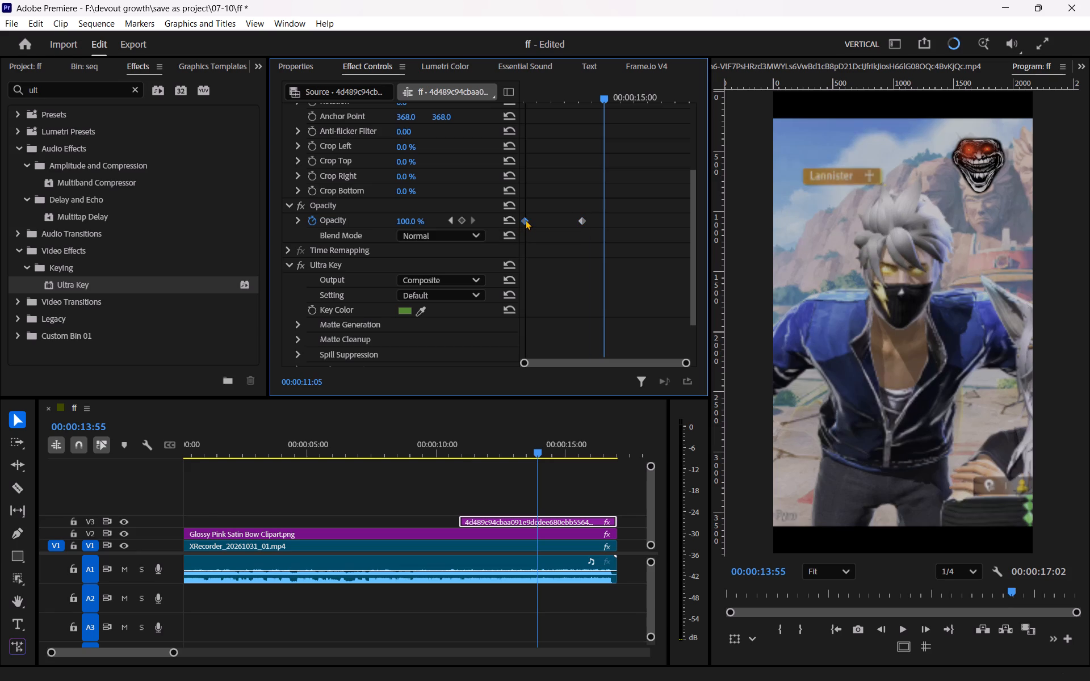
drag(584, 201, 511, 233)
drag(602, 90, 497, 131)
key(space)
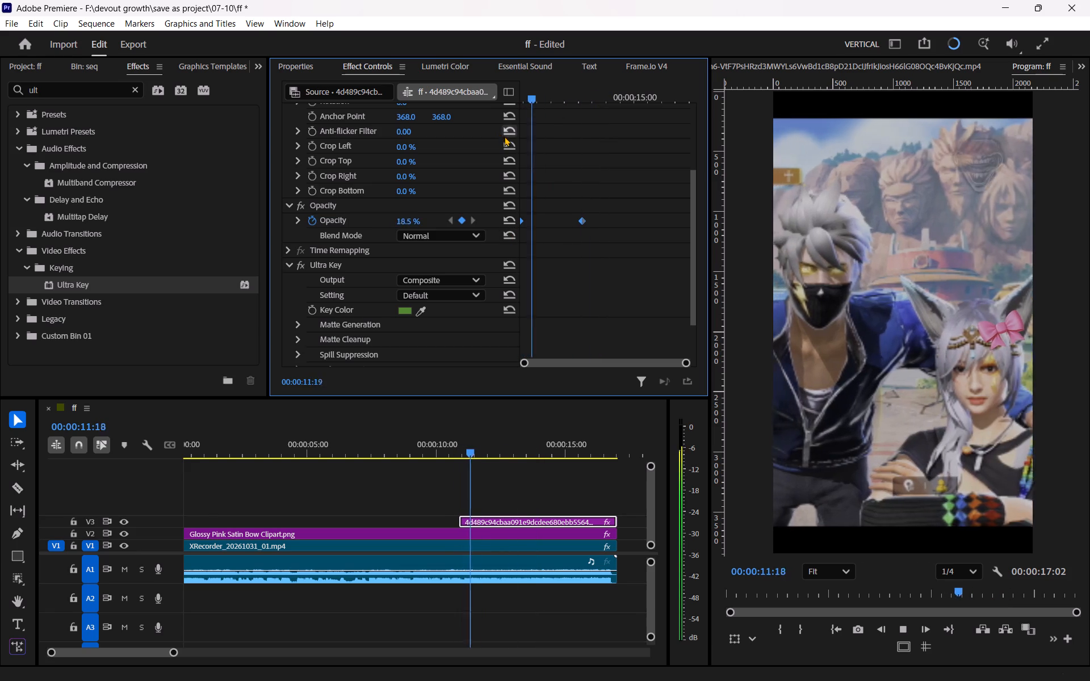
key(space)
Shorten the troll face's fade-in by moving its 100% opacity keyframe earlier, to shortly after 00:00:12:09.
drag(586, 221, 573, 226)
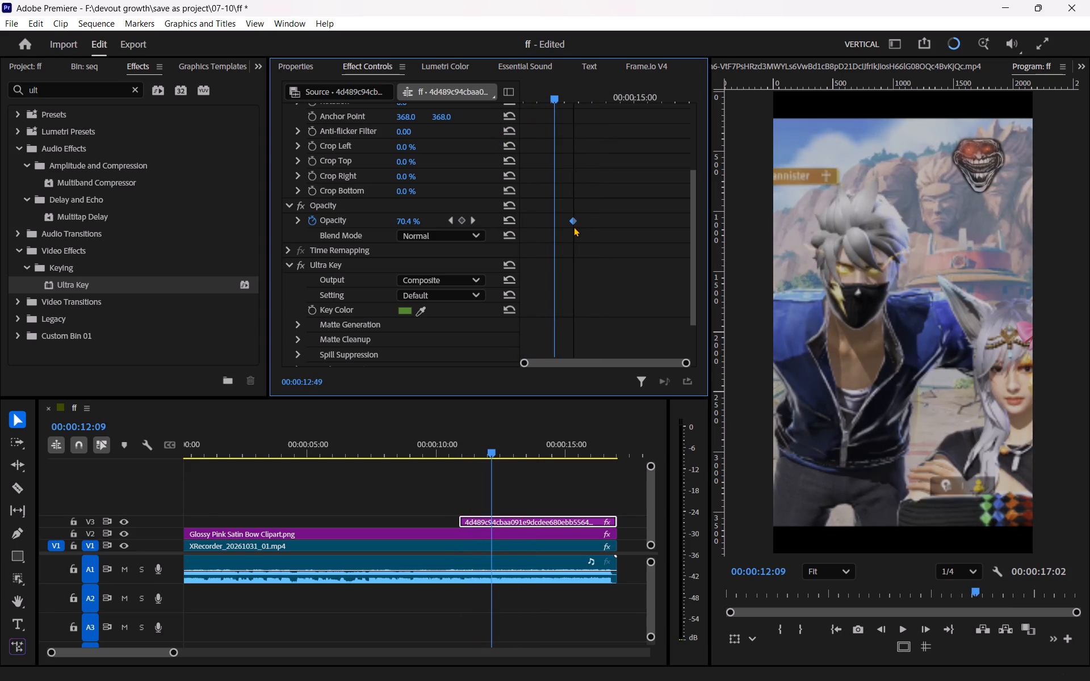
key(ctrl+z)
click(592, 219)
drag(581, 219, 567, 227)
Apply Ease In and Ease Out to both opacity keyframes of the troll face clip.
drag(576, 206, 502, 236)
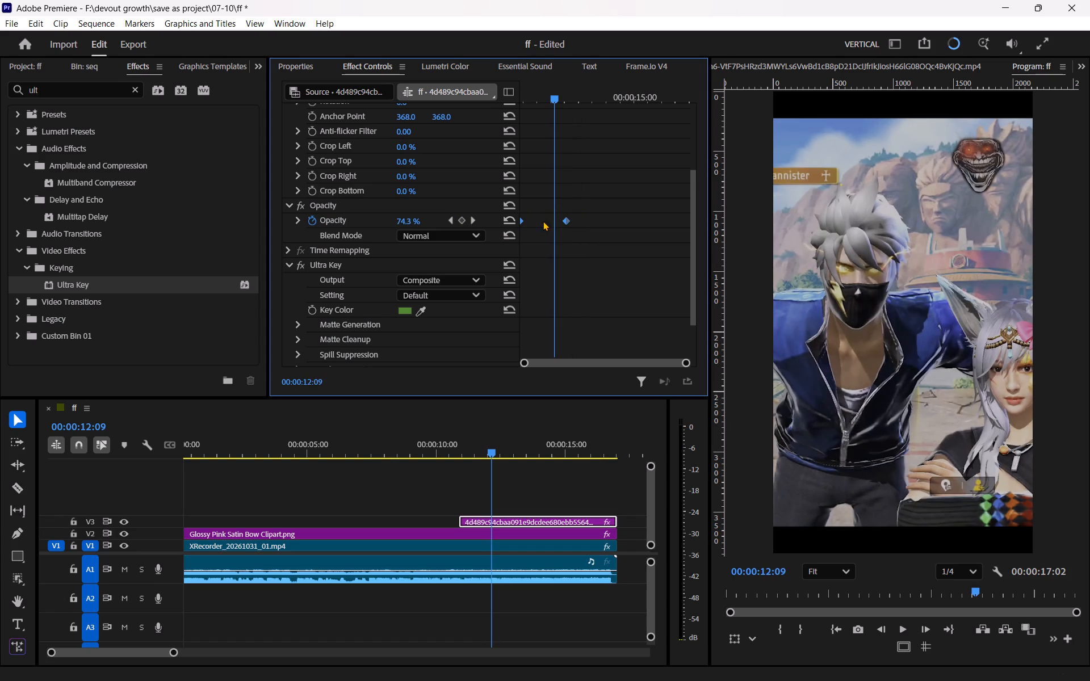
right_click(569, 218)
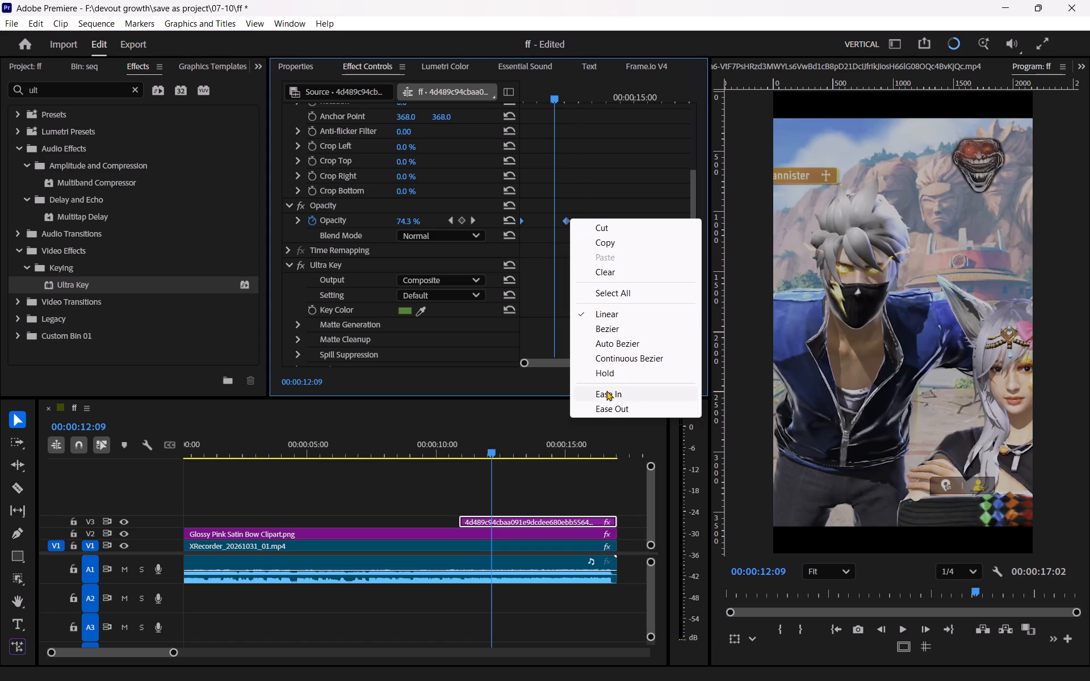
click(606, 390)
right_click(568, 224)
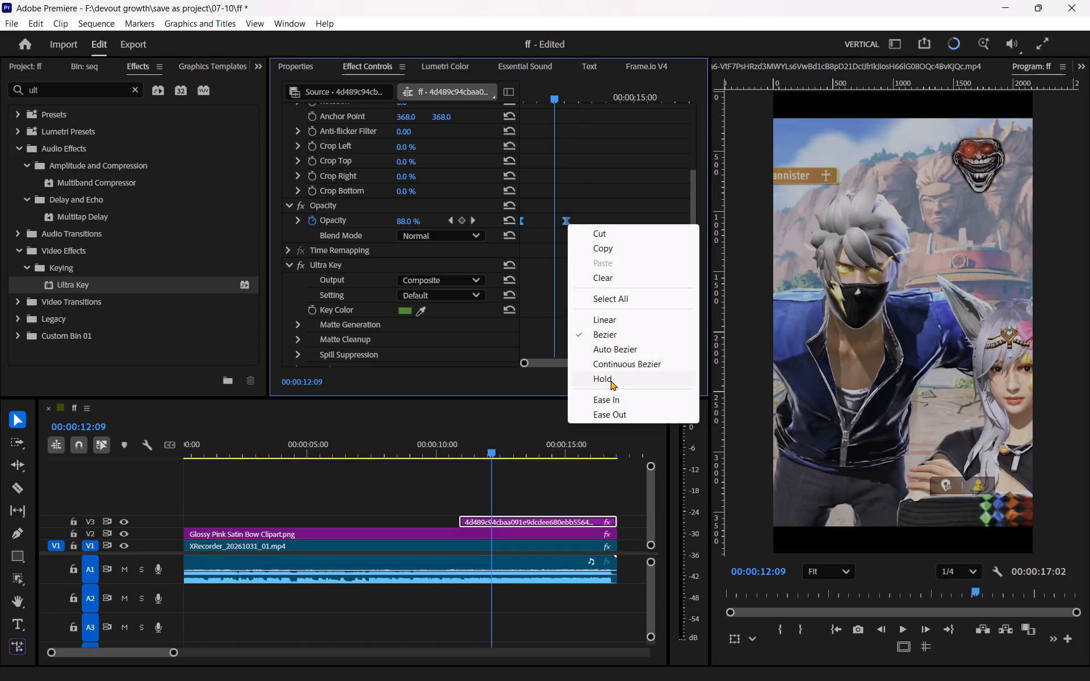
click(616, 414)
Play back the character-to-character pan with the troll face to check the eased fade-in.
drag(490, 445, 449, 468)
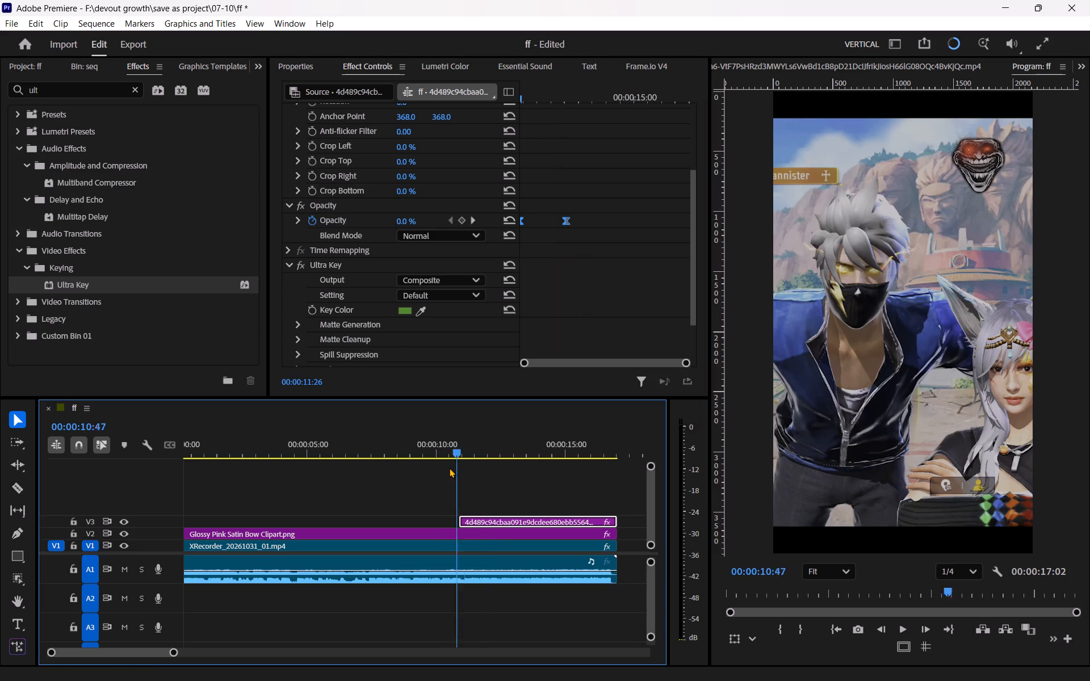
drag(449, 468, 444, 473)
key(space)
click(504, 484)
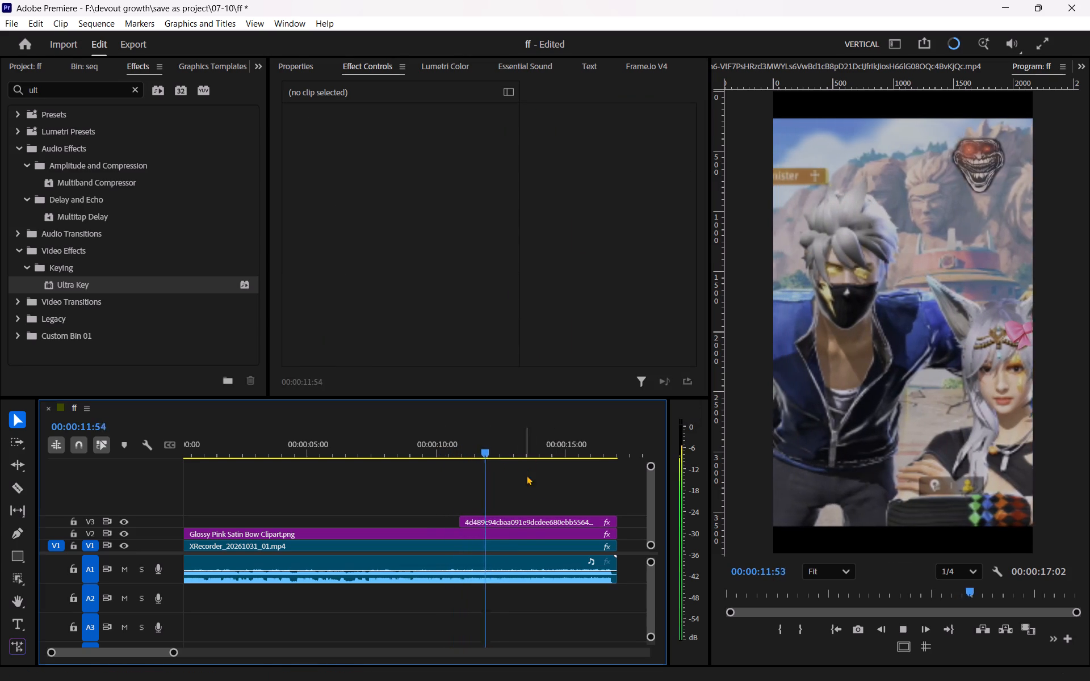
key(space)
key(space)
key(space)
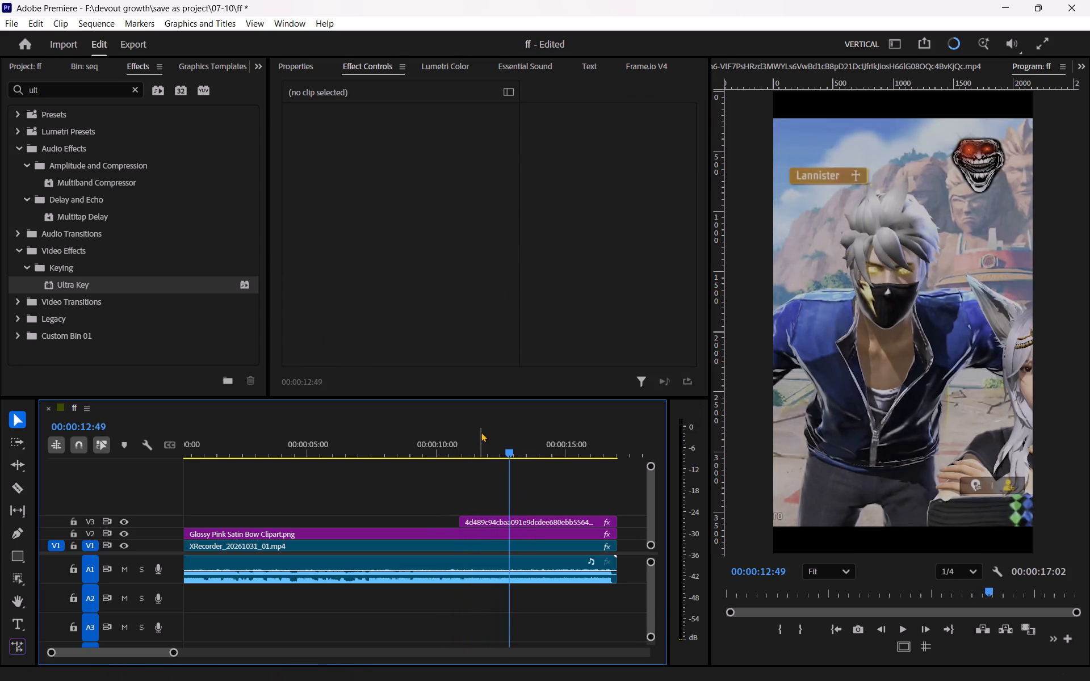
drag(479, 432, 401, 455)
key(space)
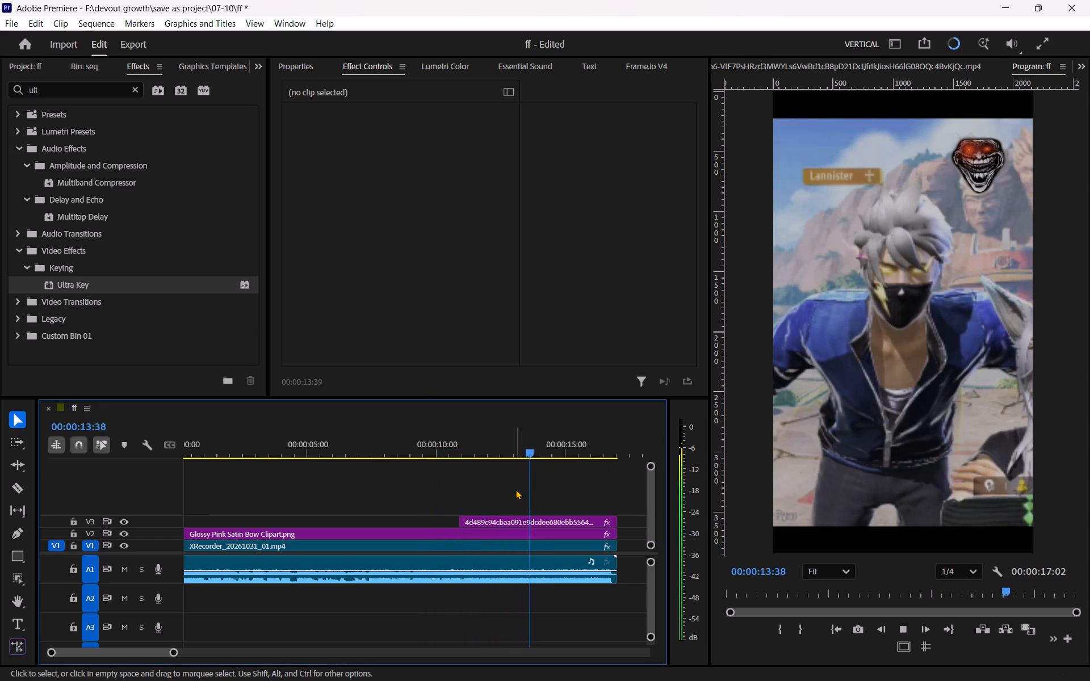
key(space)
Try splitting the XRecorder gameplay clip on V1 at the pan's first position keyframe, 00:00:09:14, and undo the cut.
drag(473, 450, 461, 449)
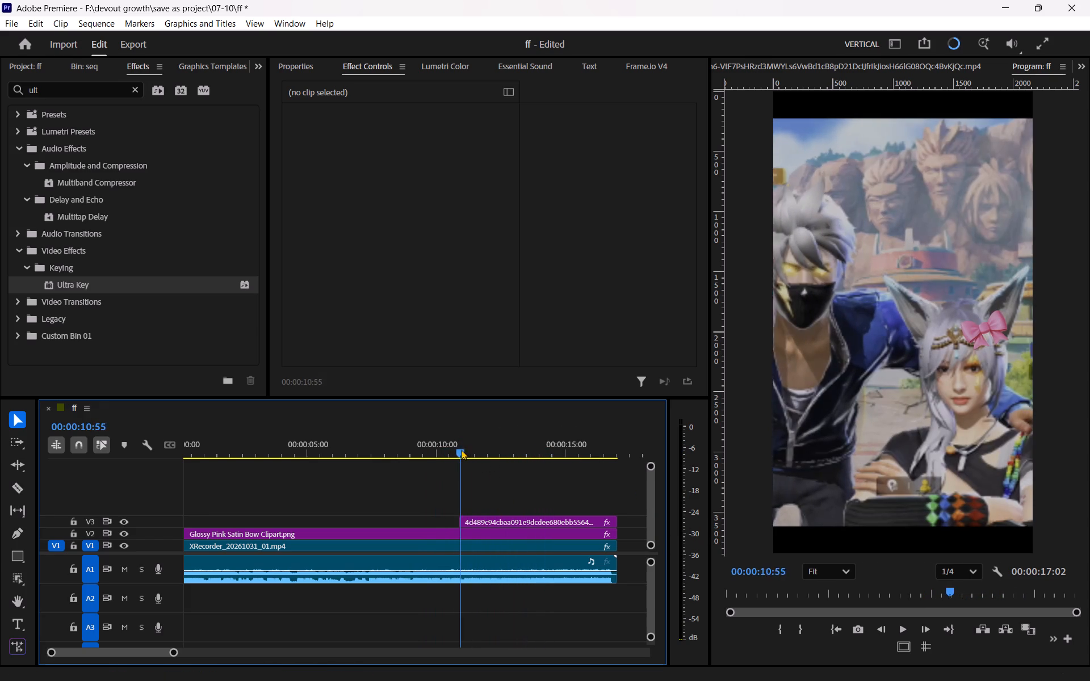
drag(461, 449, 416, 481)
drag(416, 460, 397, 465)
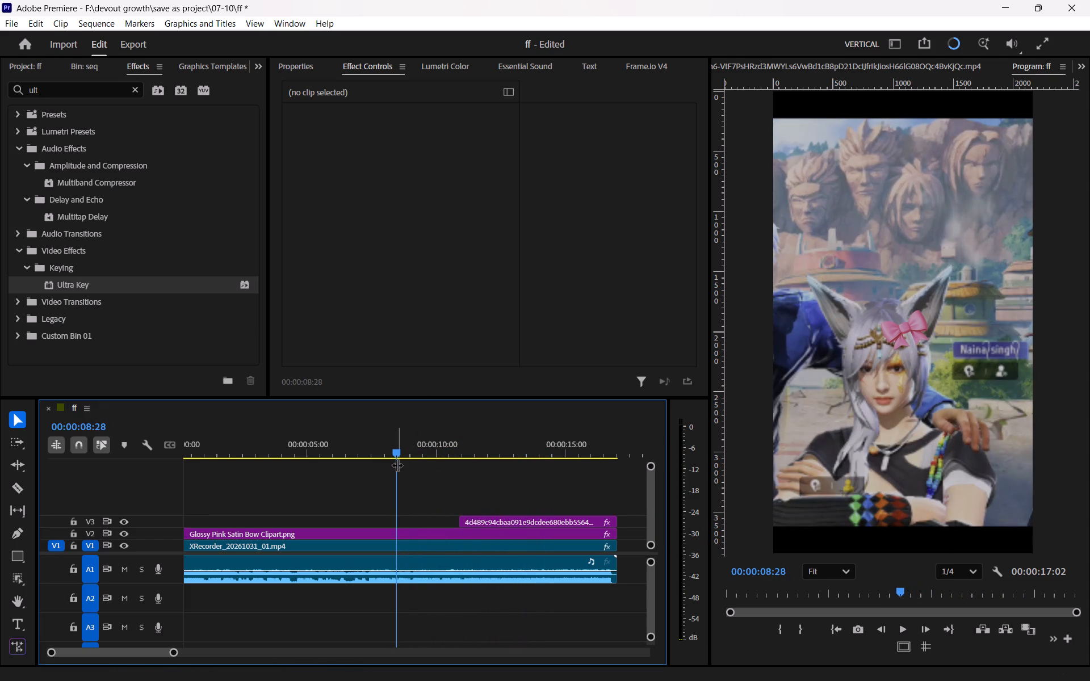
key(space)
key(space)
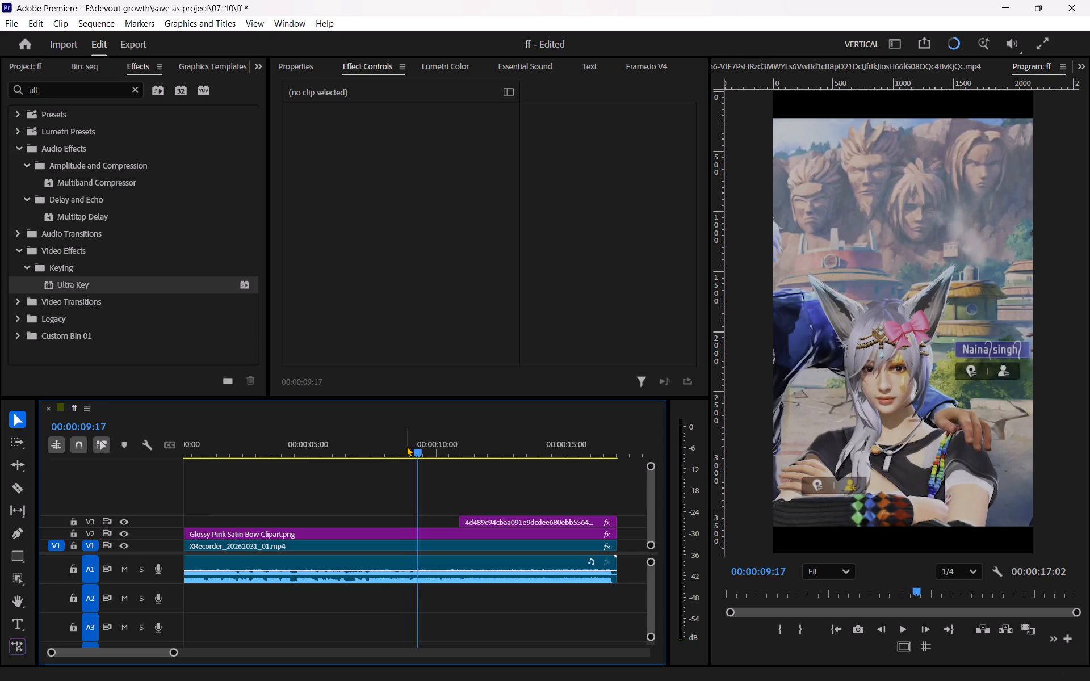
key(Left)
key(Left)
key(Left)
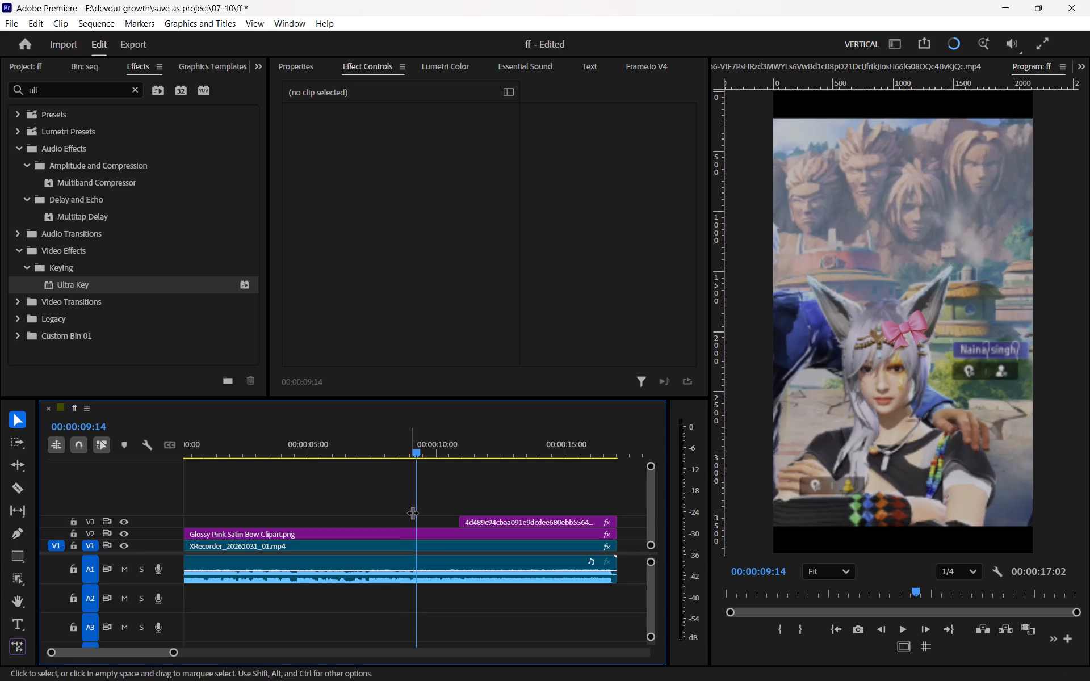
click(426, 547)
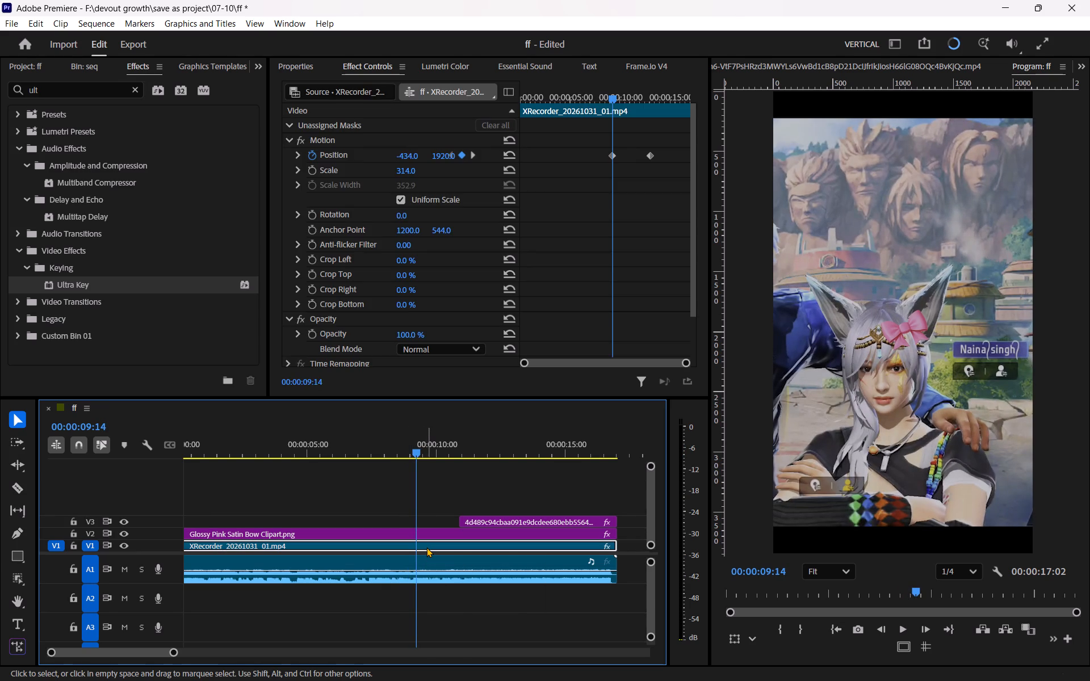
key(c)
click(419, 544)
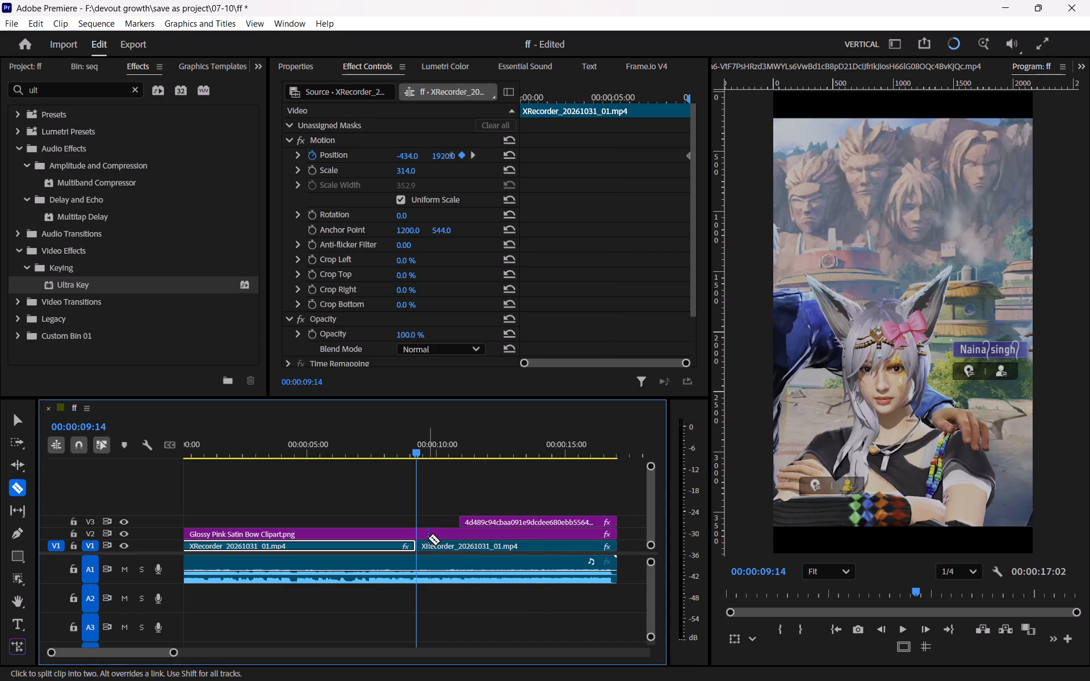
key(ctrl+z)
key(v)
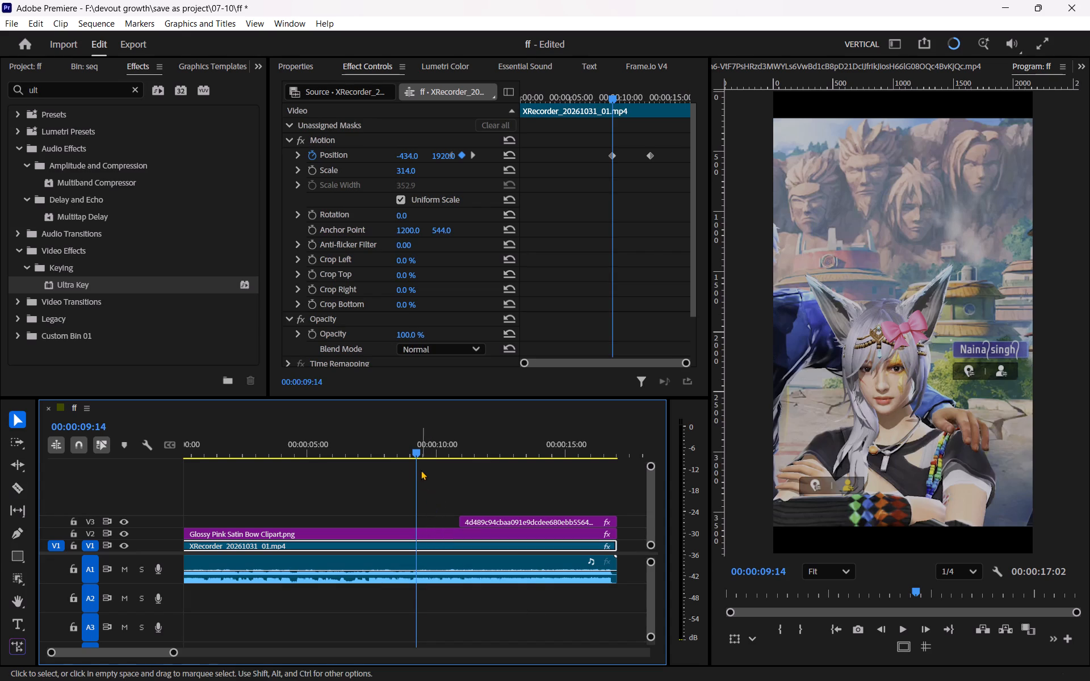
Play back the start of the gameplay clip's pan around 00:00:09:14 to check its motion.
drag(416, 451, 409, 463)
key(space)
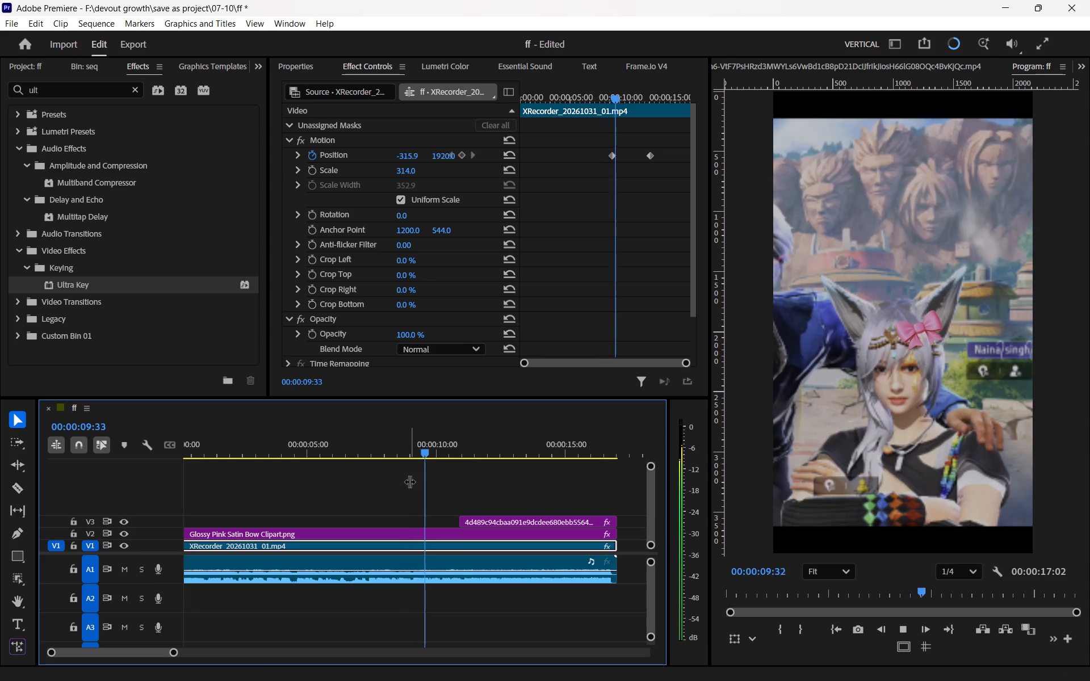
key(space)
drag(420, 448, 412, 463)
key(space)
key(space)
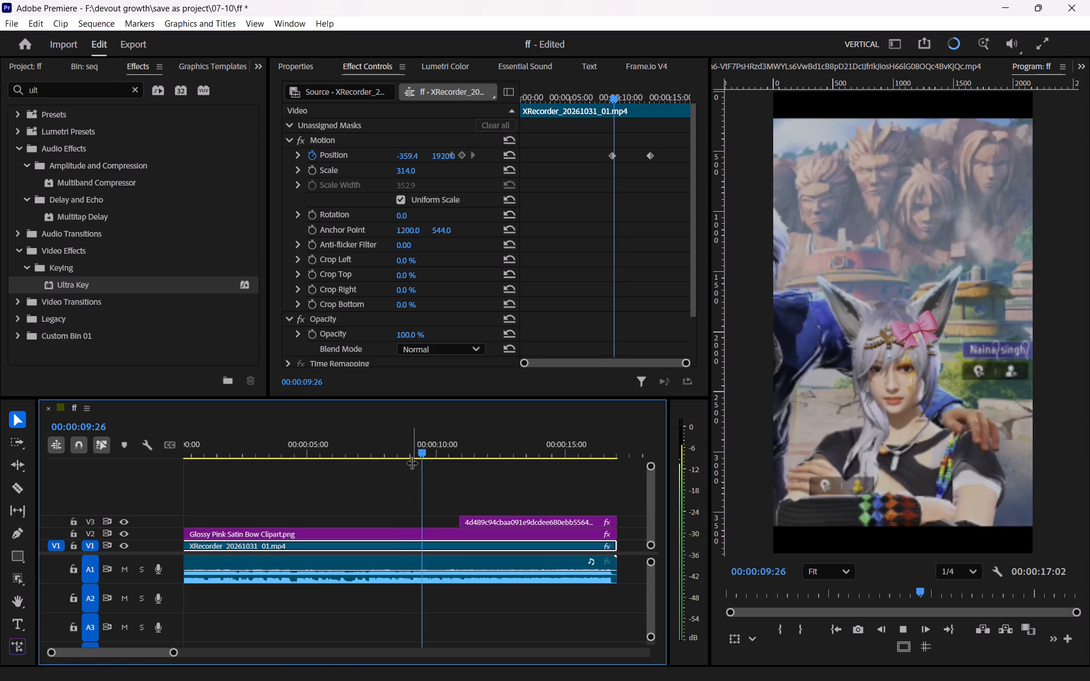
Split the XRecorder gameplay clip on V1 at 00:00:09:14 and play back across the cut.
click(416, 447)
key(space)
key(space)
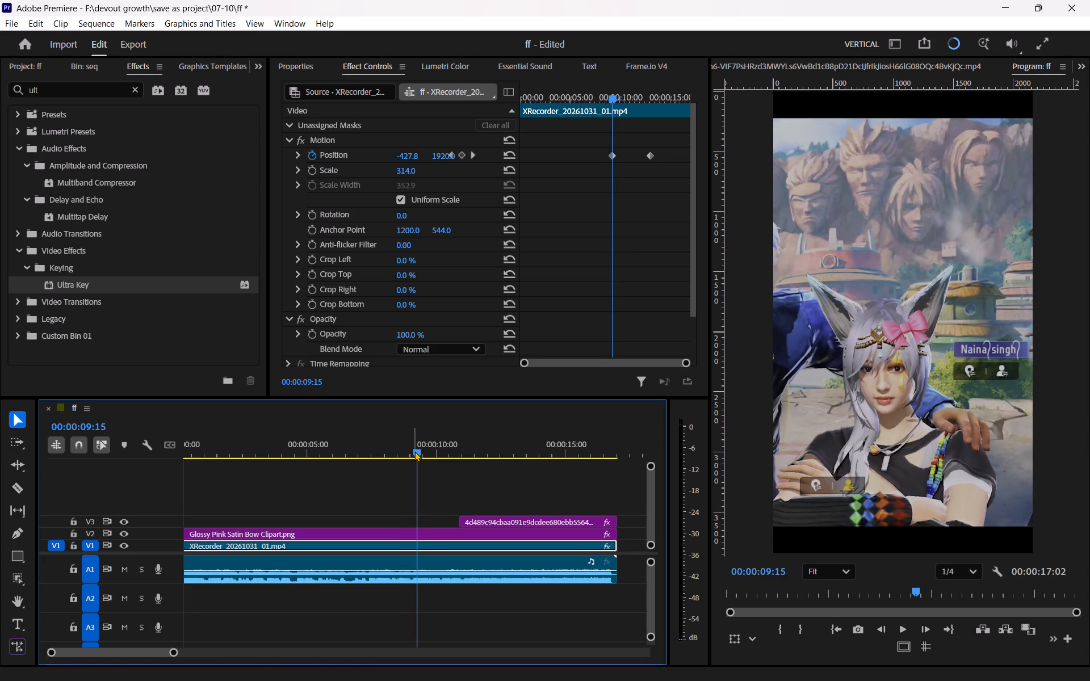
key(Left)
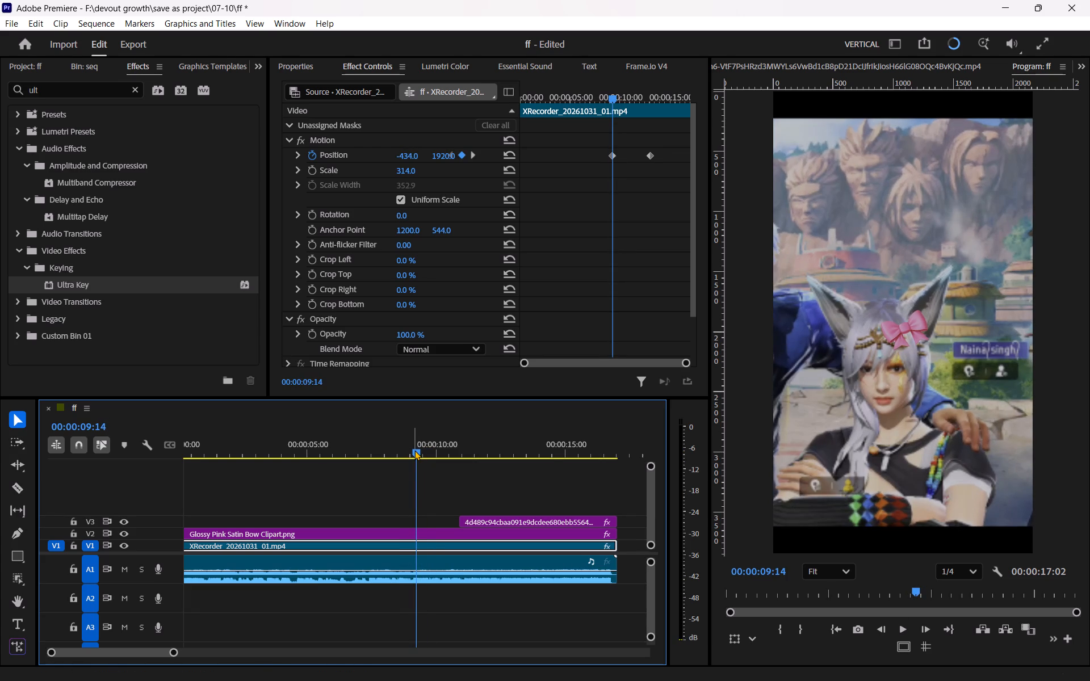
key(c)
click(414, 543)
key(v)
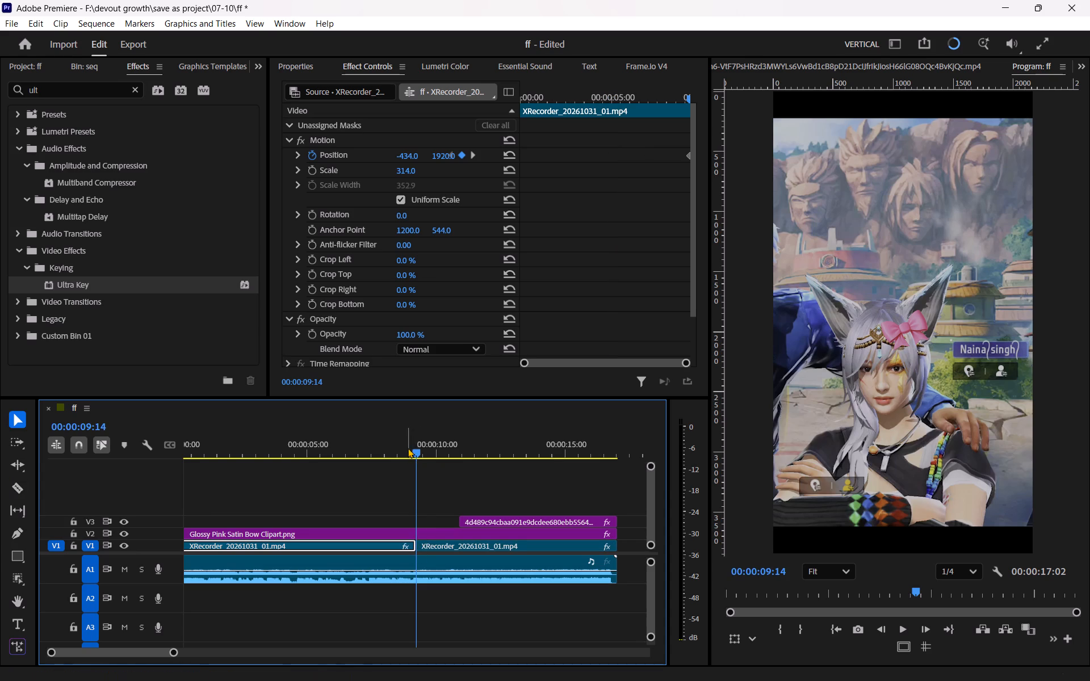
drag(408, 442, 402, 447)
key(space)
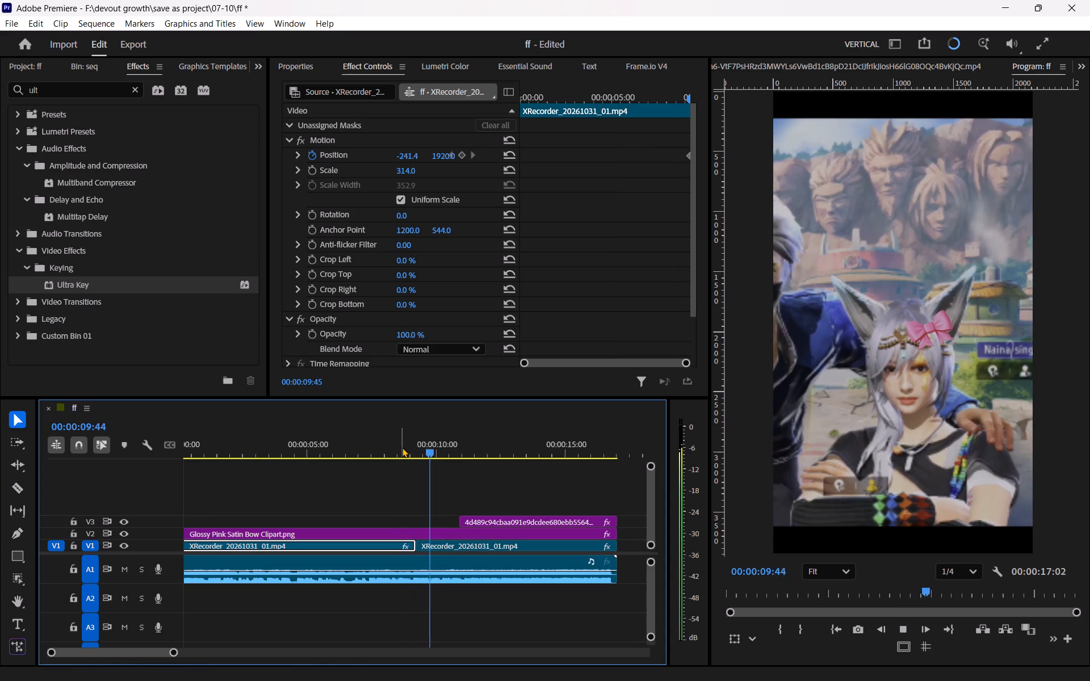
key(space)
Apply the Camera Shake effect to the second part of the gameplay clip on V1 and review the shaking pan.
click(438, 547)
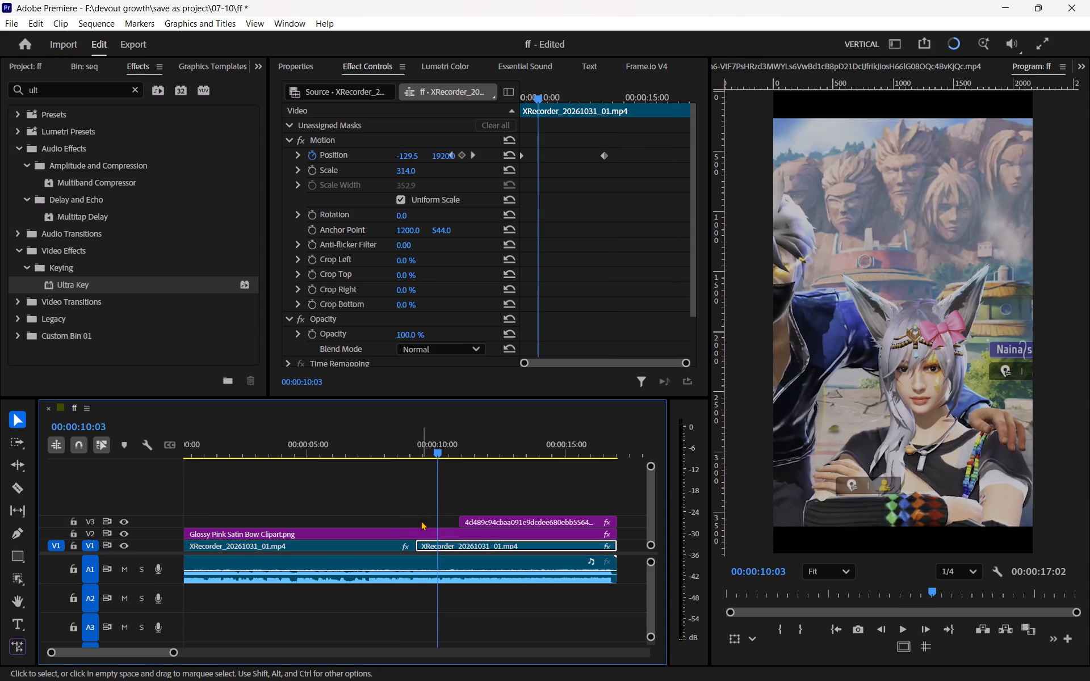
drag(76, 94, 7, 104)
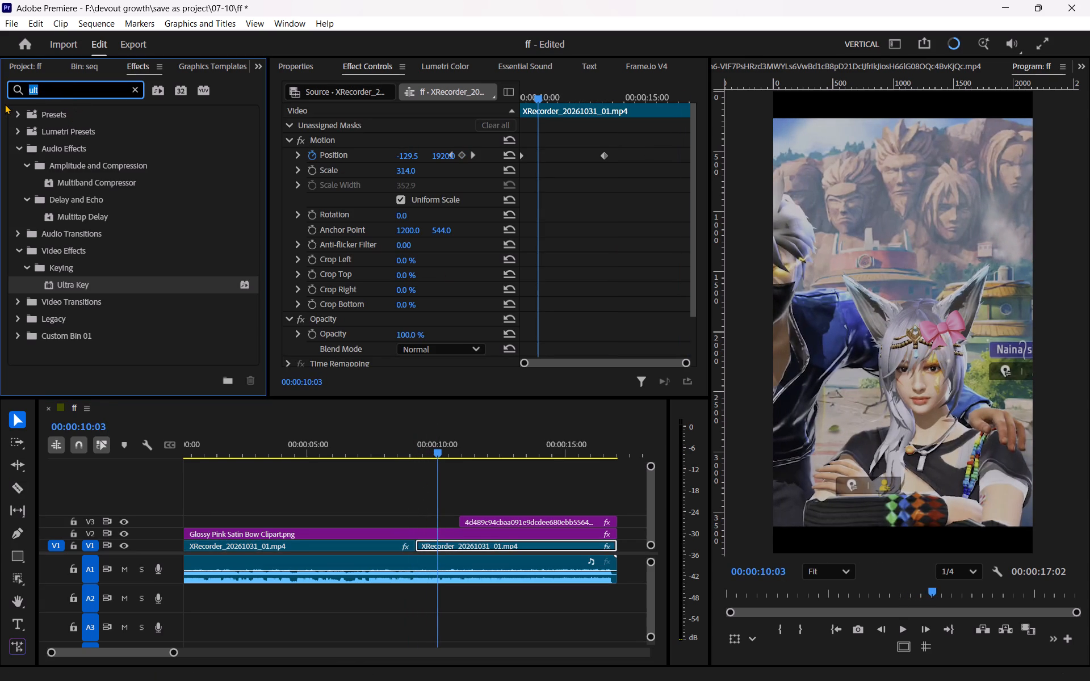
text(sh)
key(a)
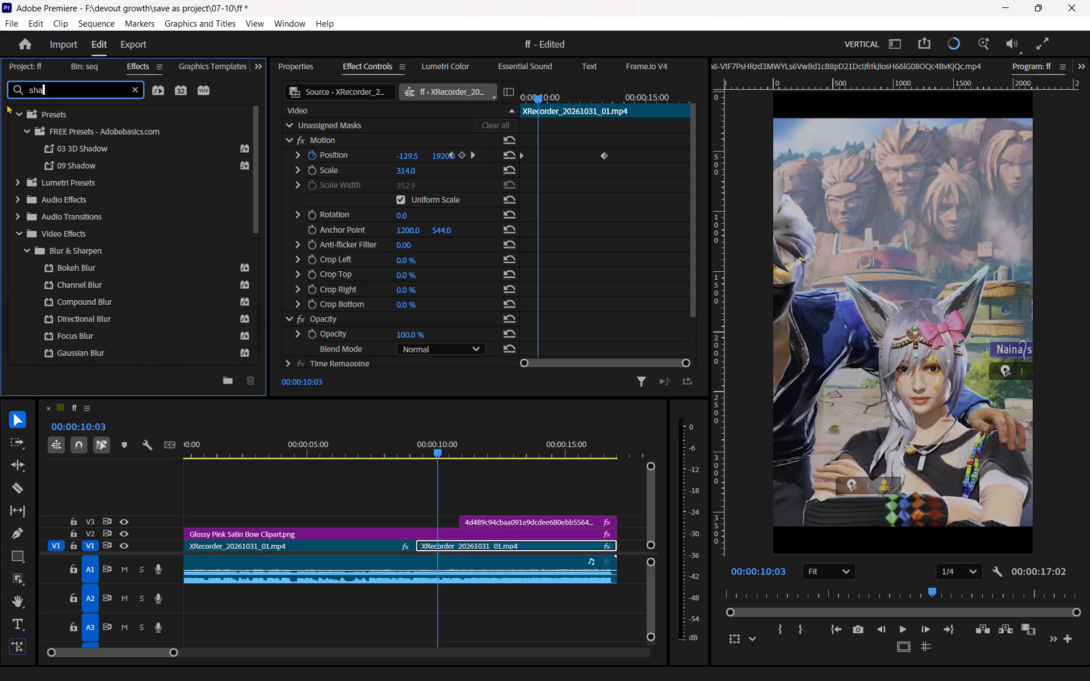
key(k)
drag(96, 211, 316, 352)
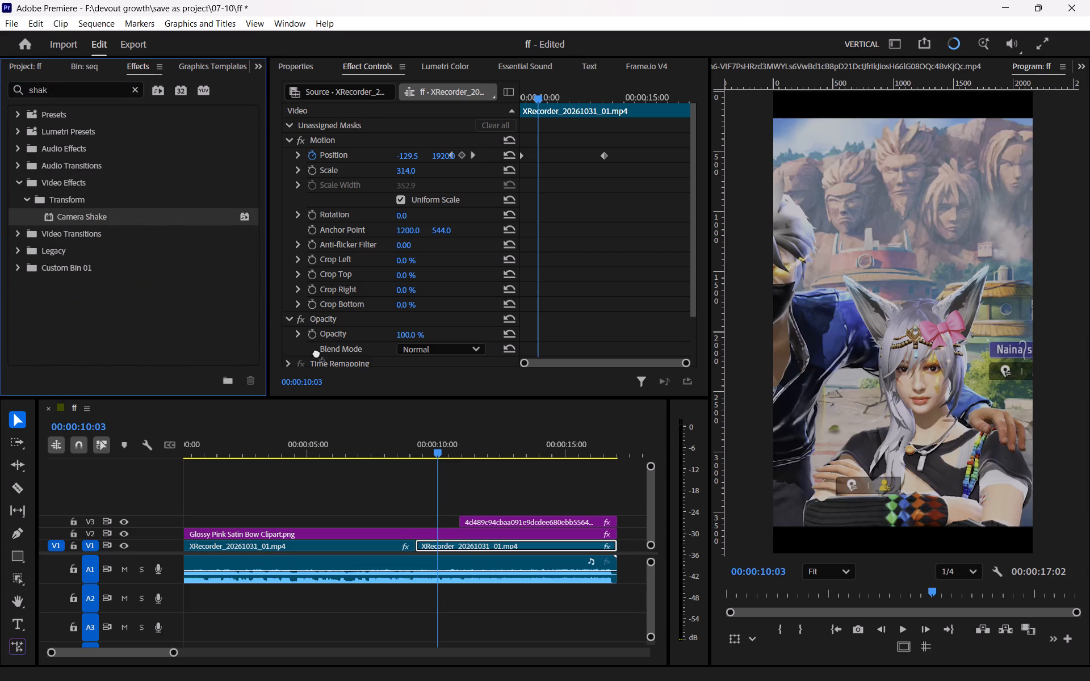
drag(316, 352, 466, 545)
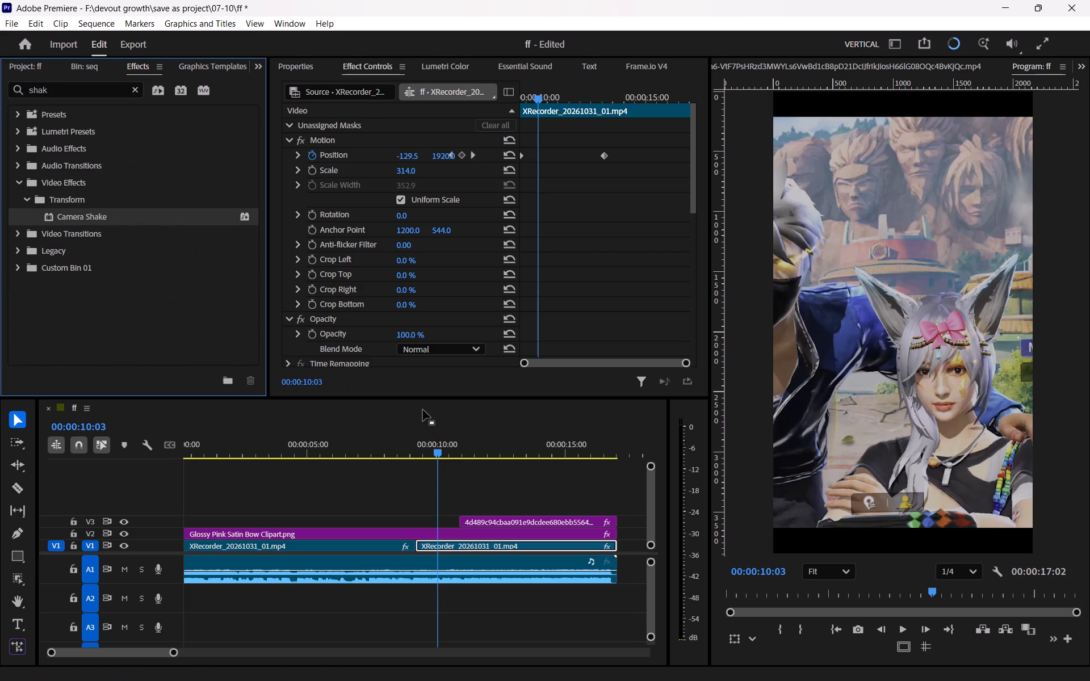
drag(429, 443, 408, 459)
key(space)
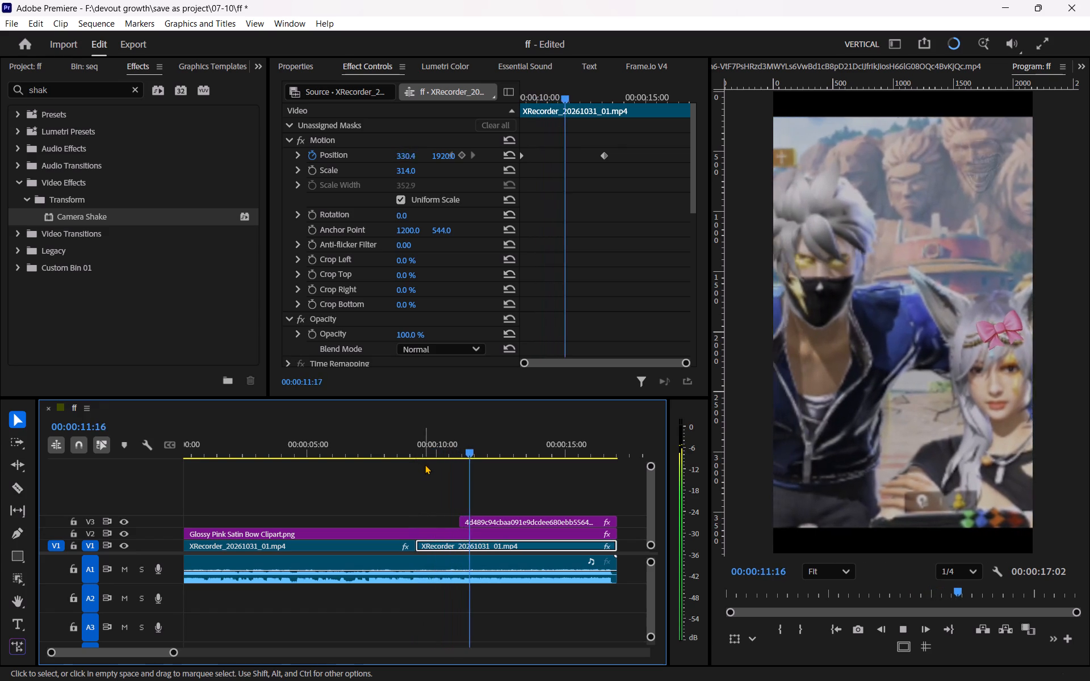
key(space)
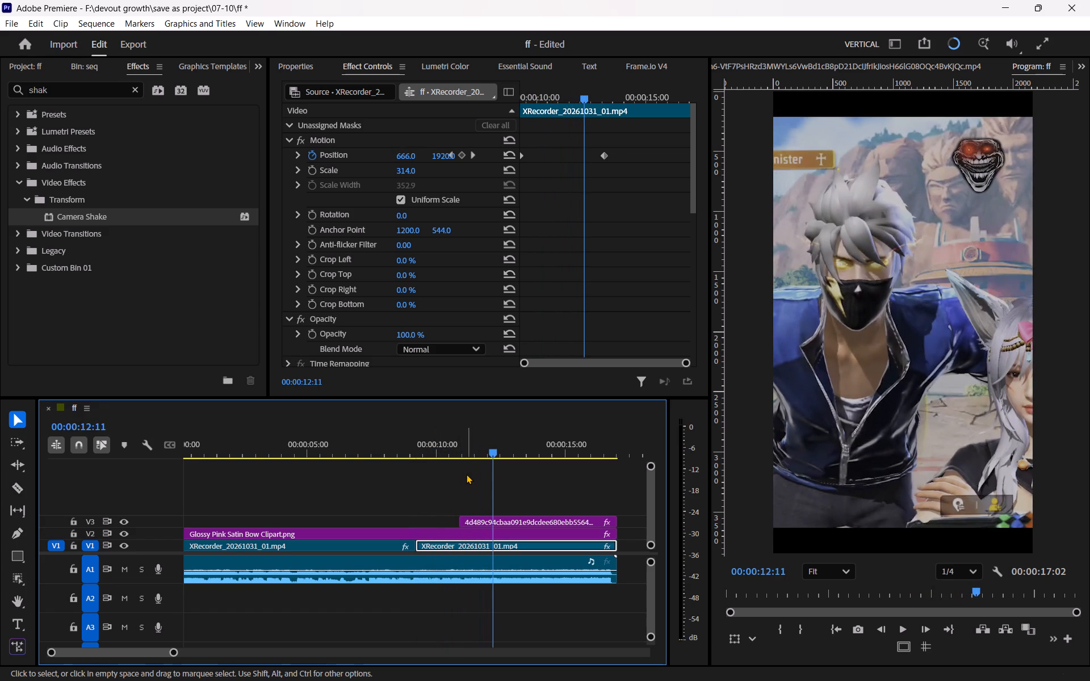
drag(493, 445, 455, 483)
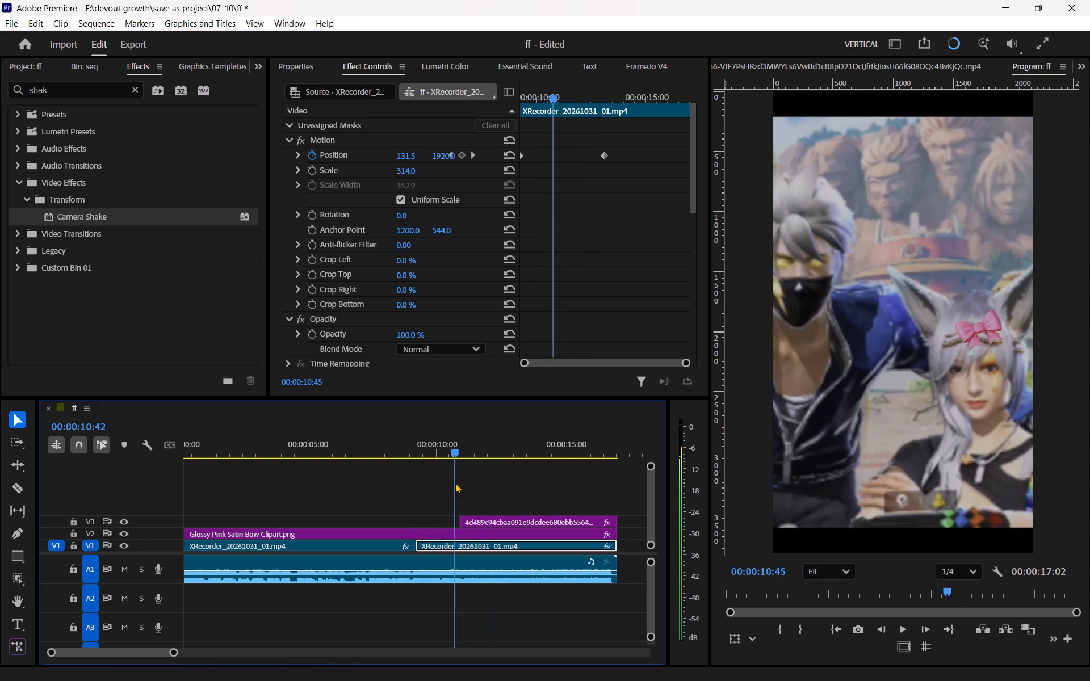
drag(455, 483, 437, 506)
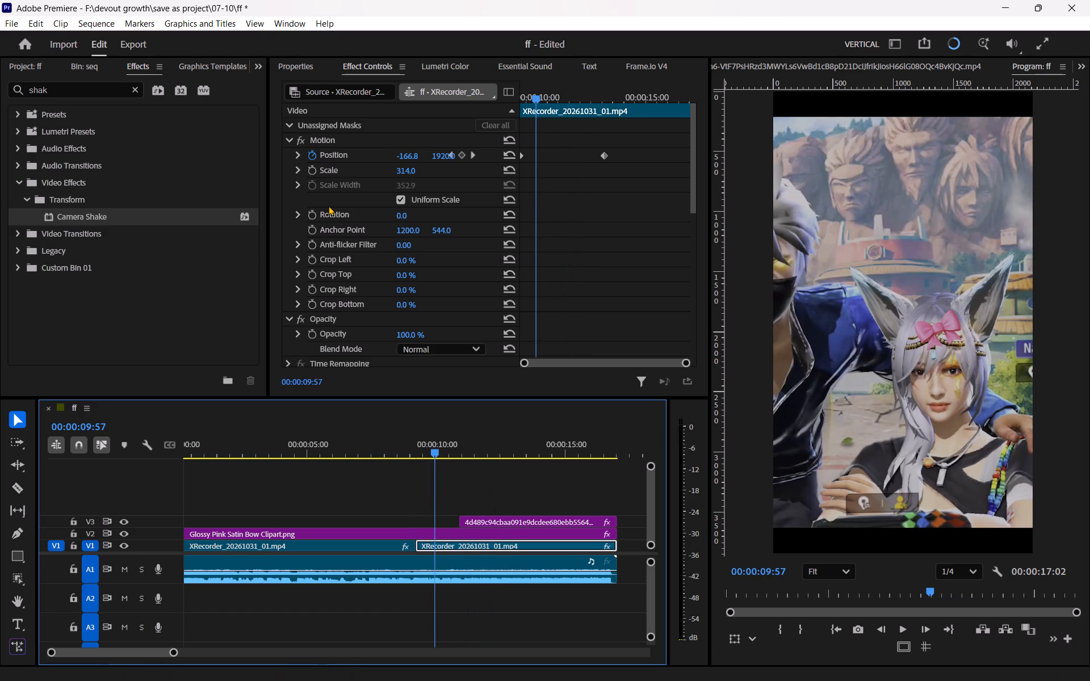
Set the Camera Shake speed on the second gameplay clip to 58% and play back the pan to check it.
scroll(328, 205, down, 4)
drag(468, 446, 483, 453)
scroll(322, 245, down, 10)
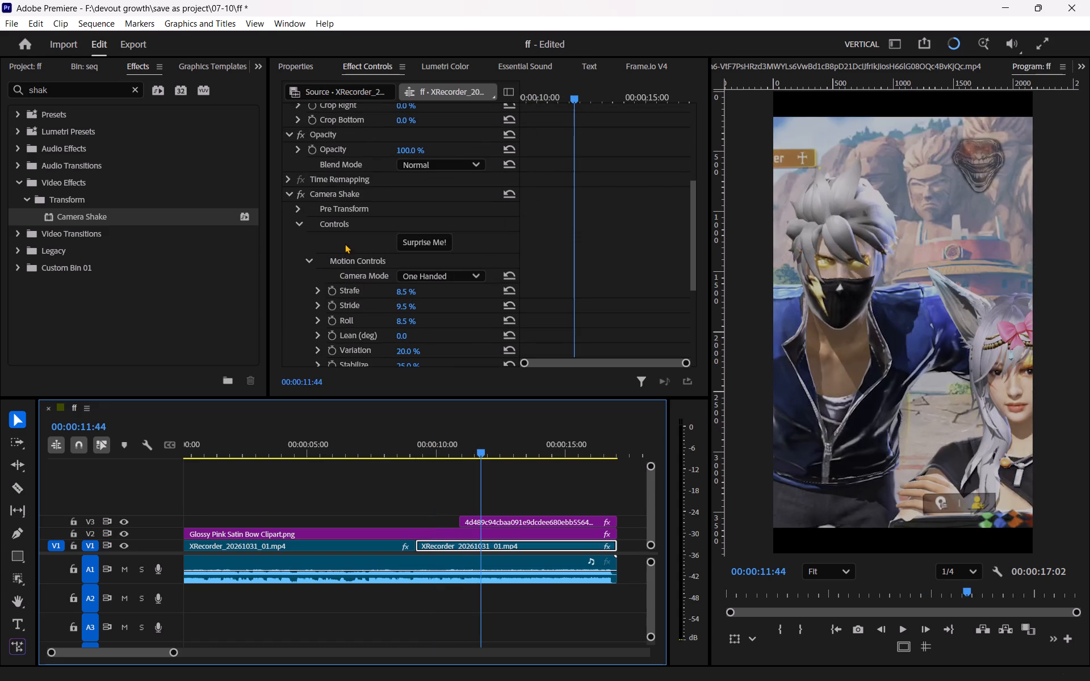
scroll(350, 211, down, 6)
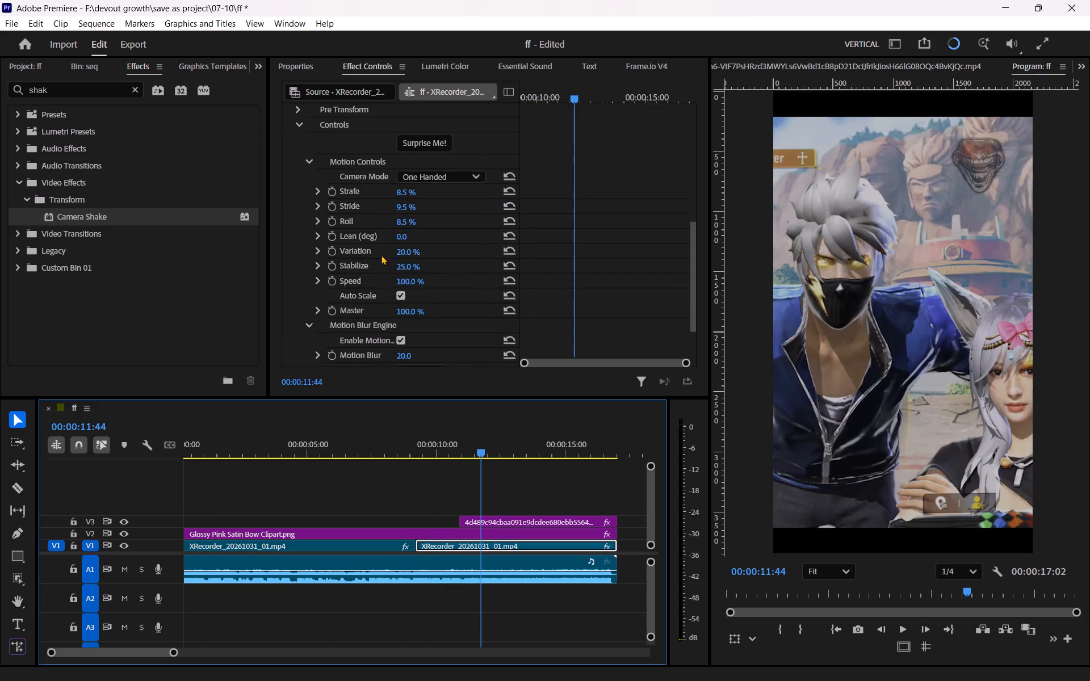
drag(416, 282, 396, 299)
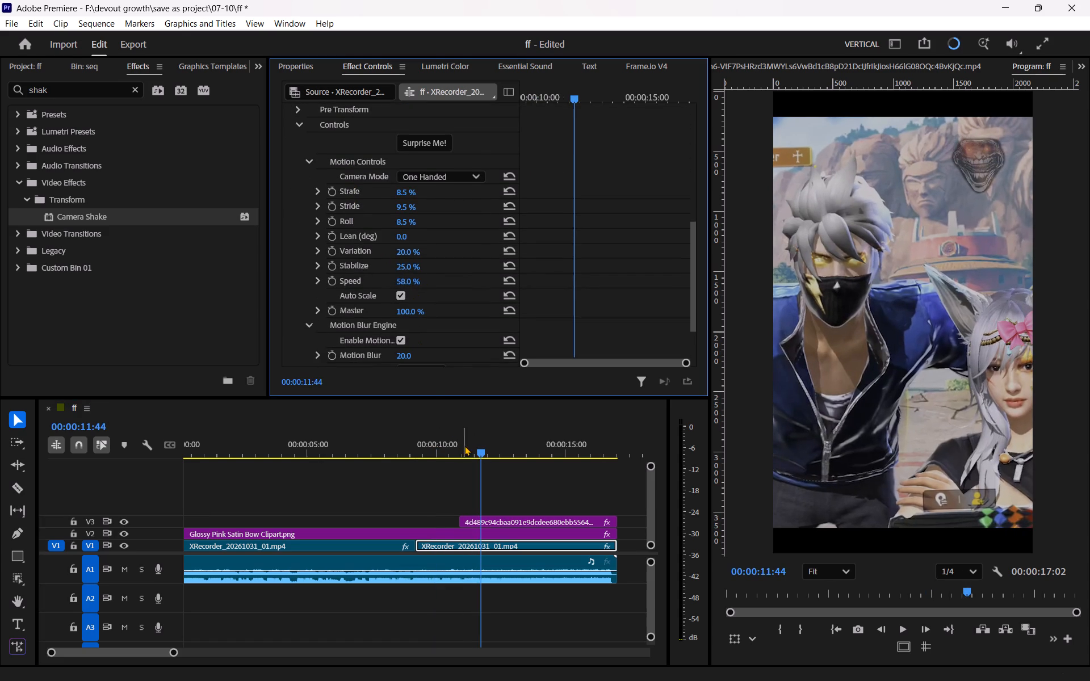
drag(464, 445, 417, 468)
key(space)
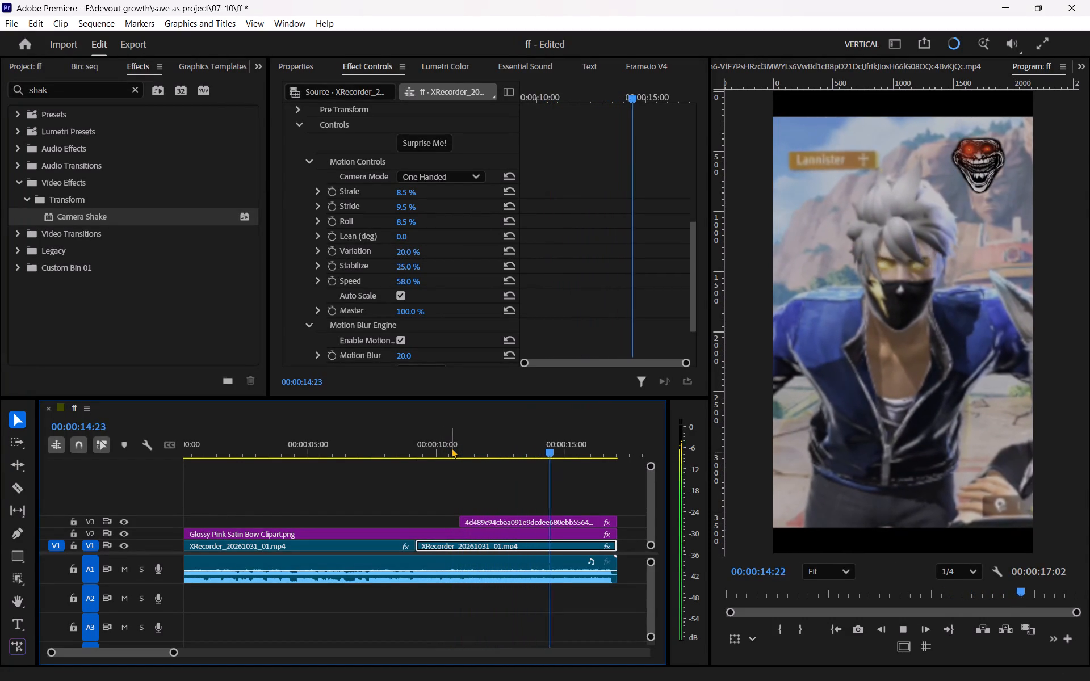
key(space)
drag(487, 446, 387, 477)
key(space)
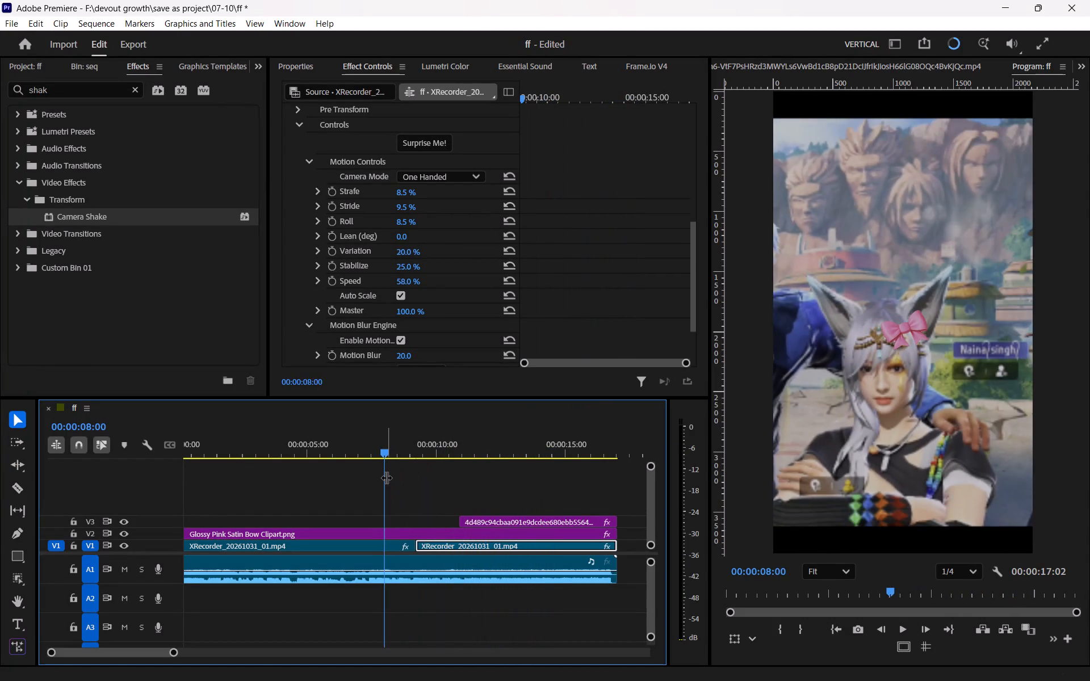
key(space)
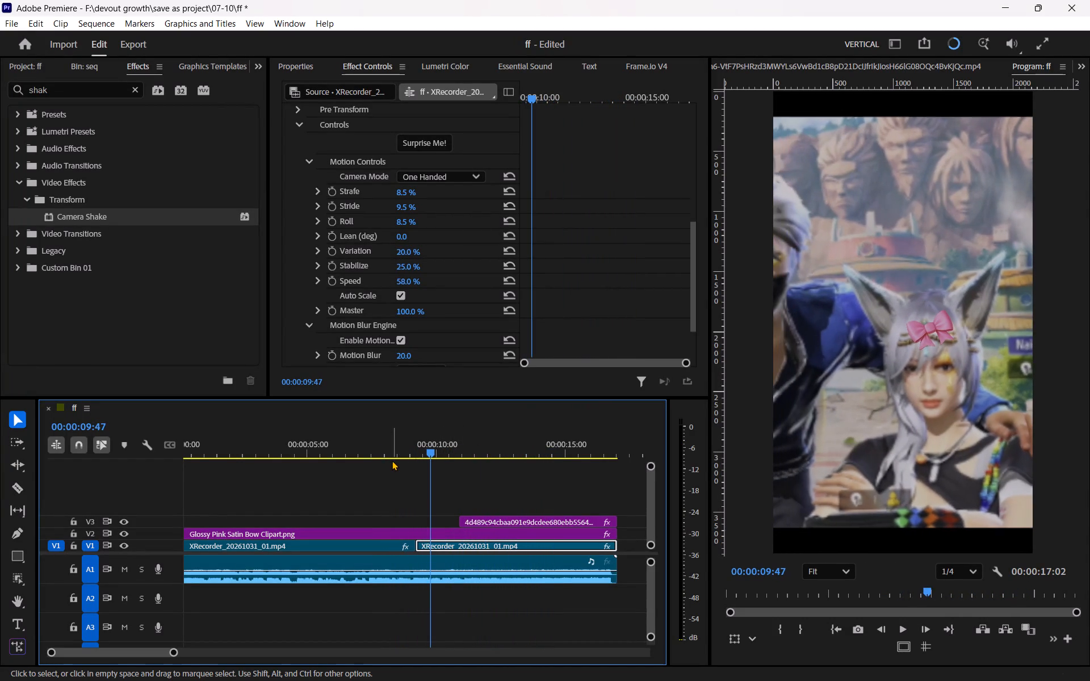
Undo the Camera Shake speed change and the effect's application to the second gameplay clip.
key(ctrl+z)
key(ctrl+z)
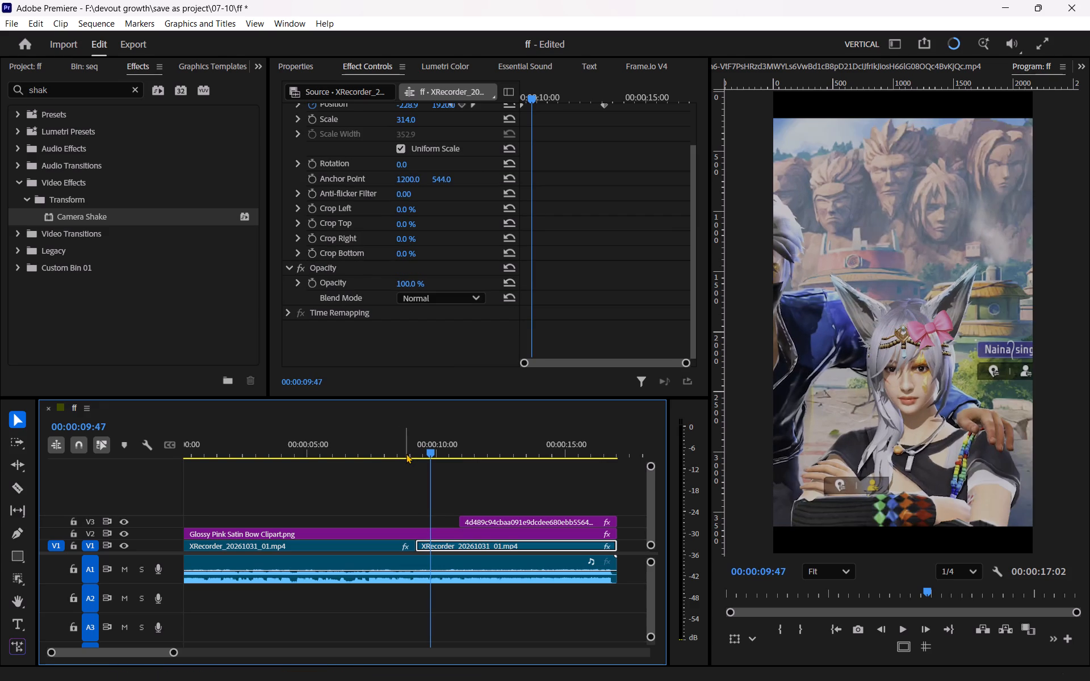
Play back the pan across the cut on V1 without Camera Shake to check the motion of the bow and troll face.
drag(412, 448, 396, 450)
key(space)
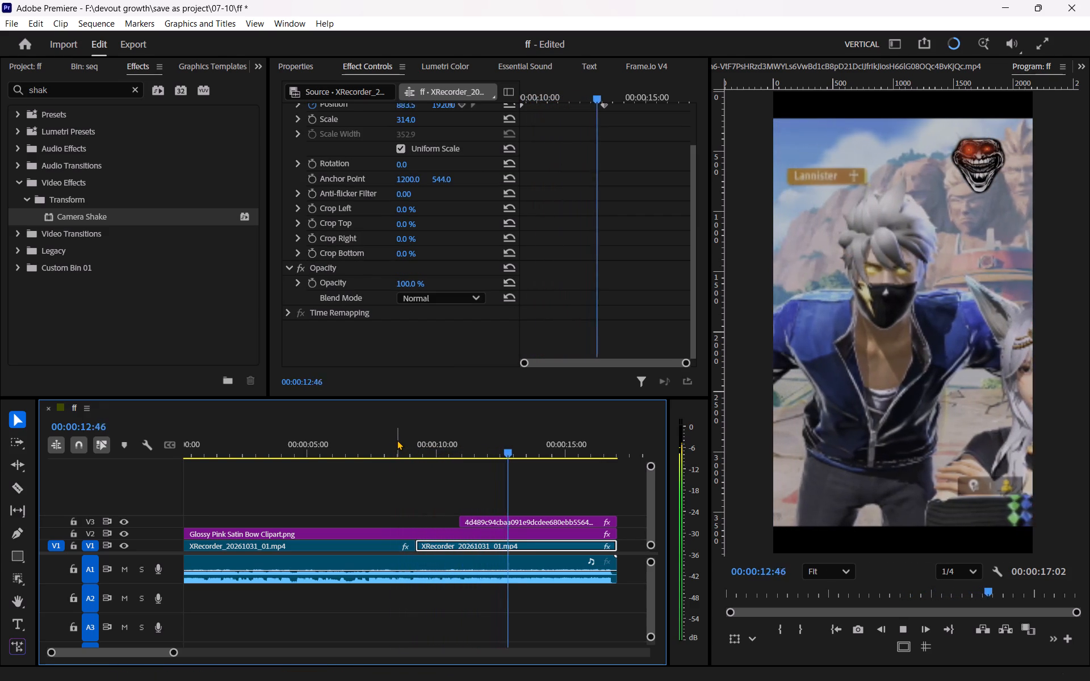
key(space)
key(space)
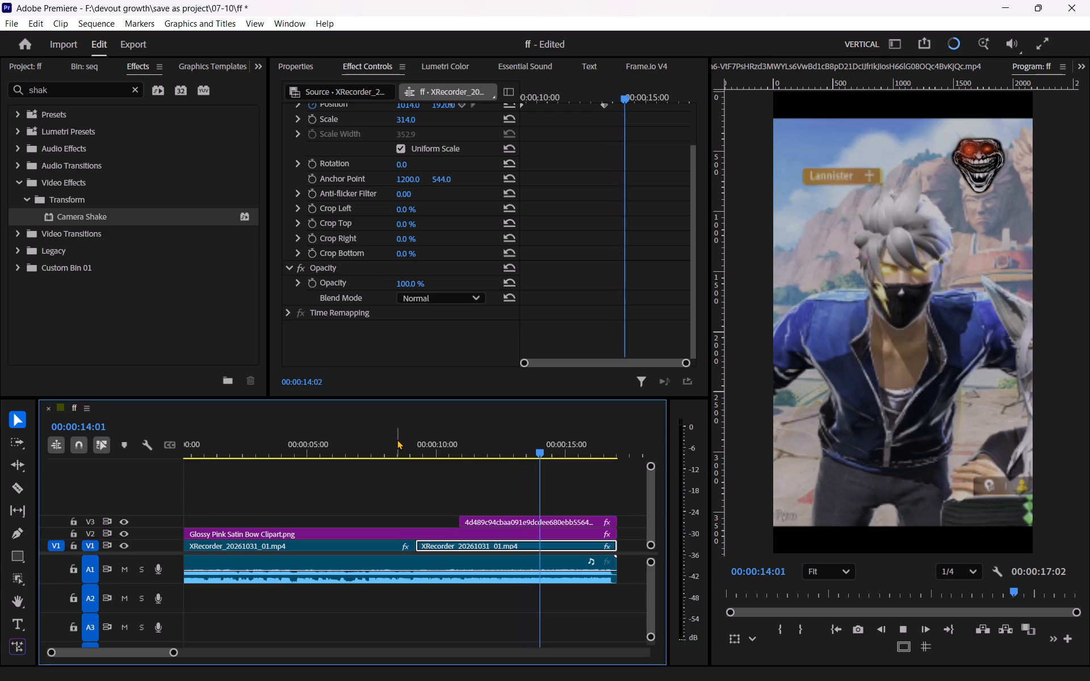
key(space)
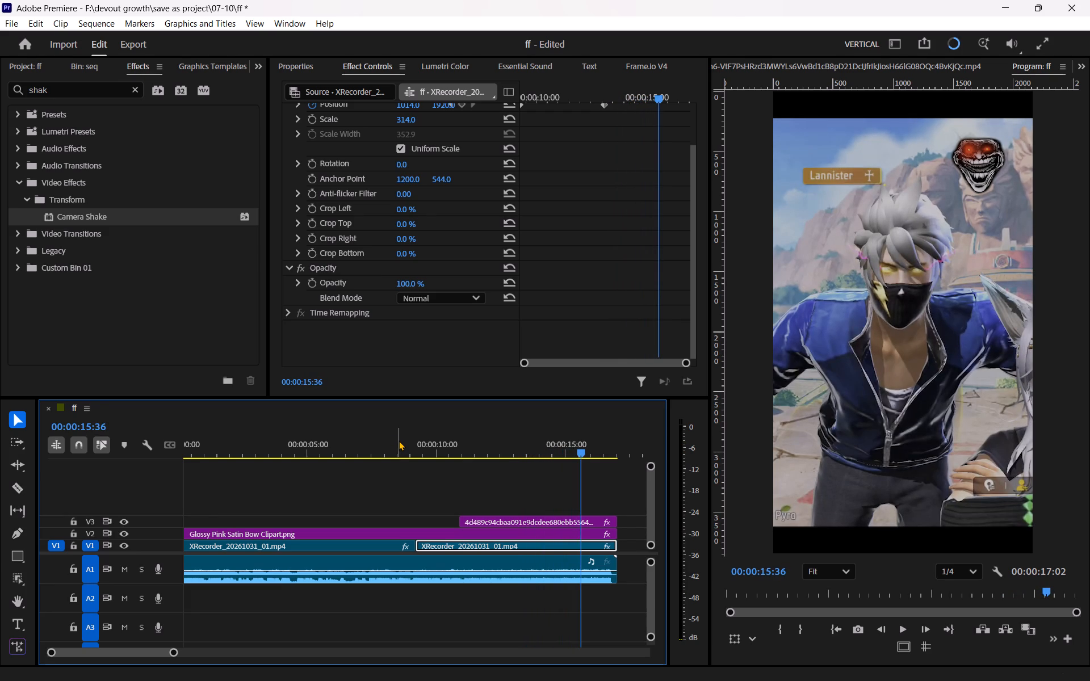
click(506, 484)
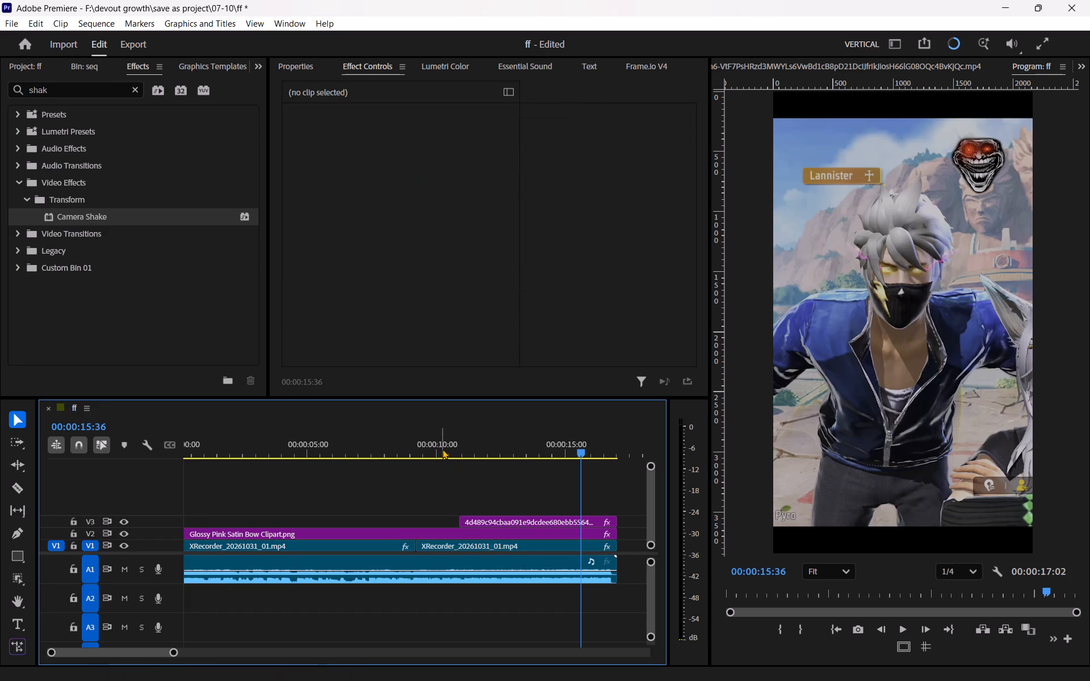
drag(440, 448, 399, 469)
key(space)
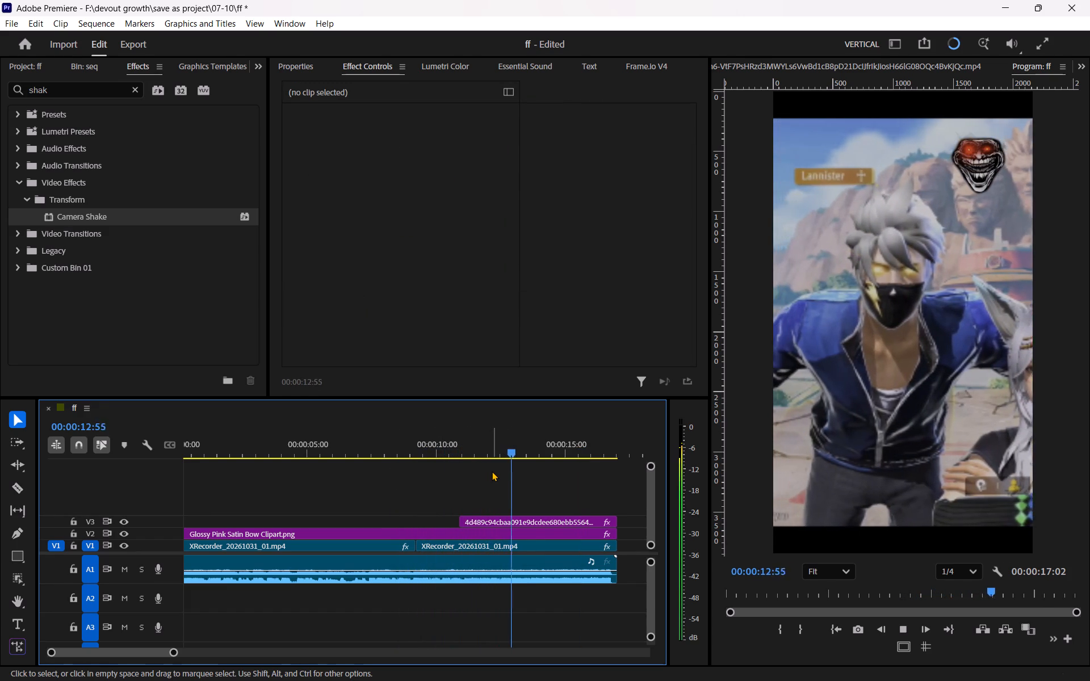
key(space)
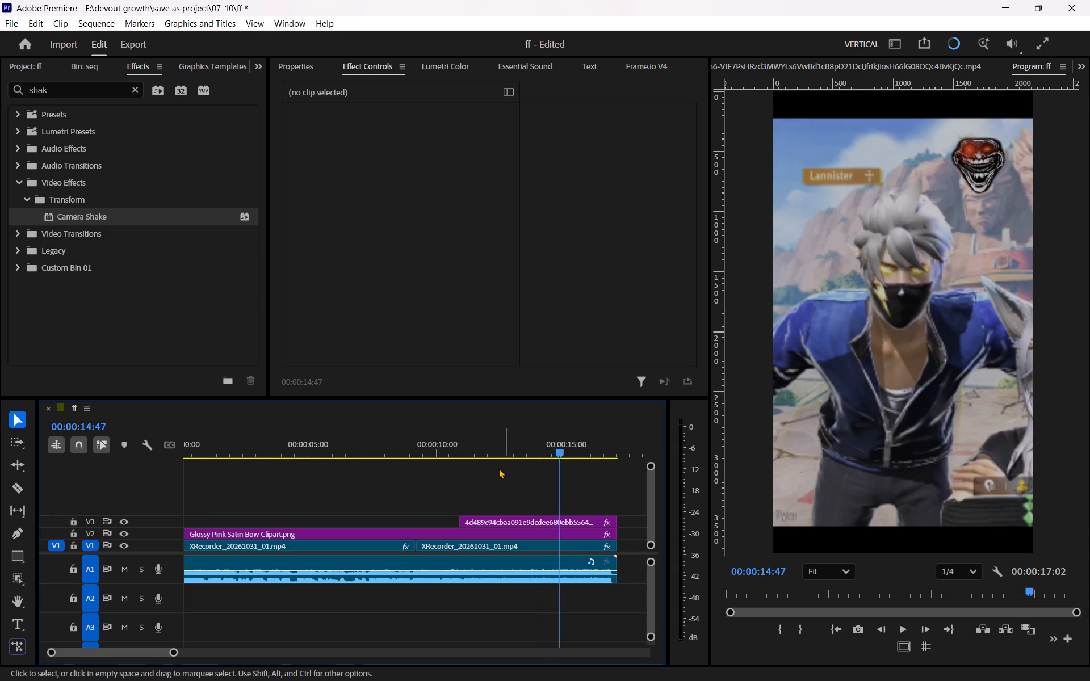
drag(458, 443, 388, 476)
key(space)
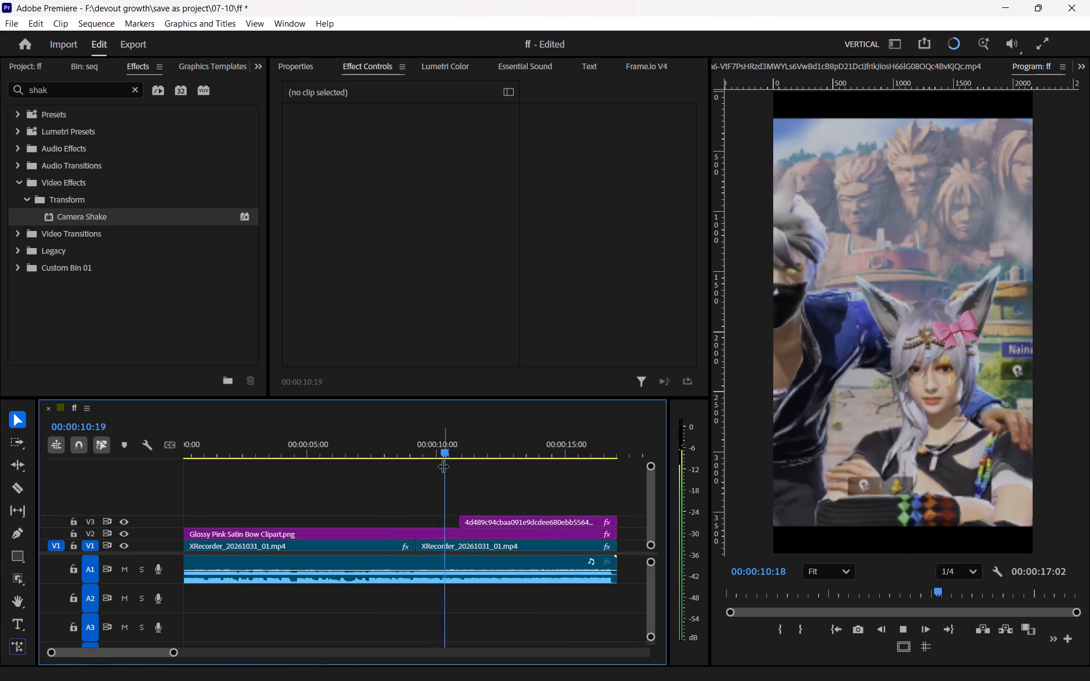
key(space)
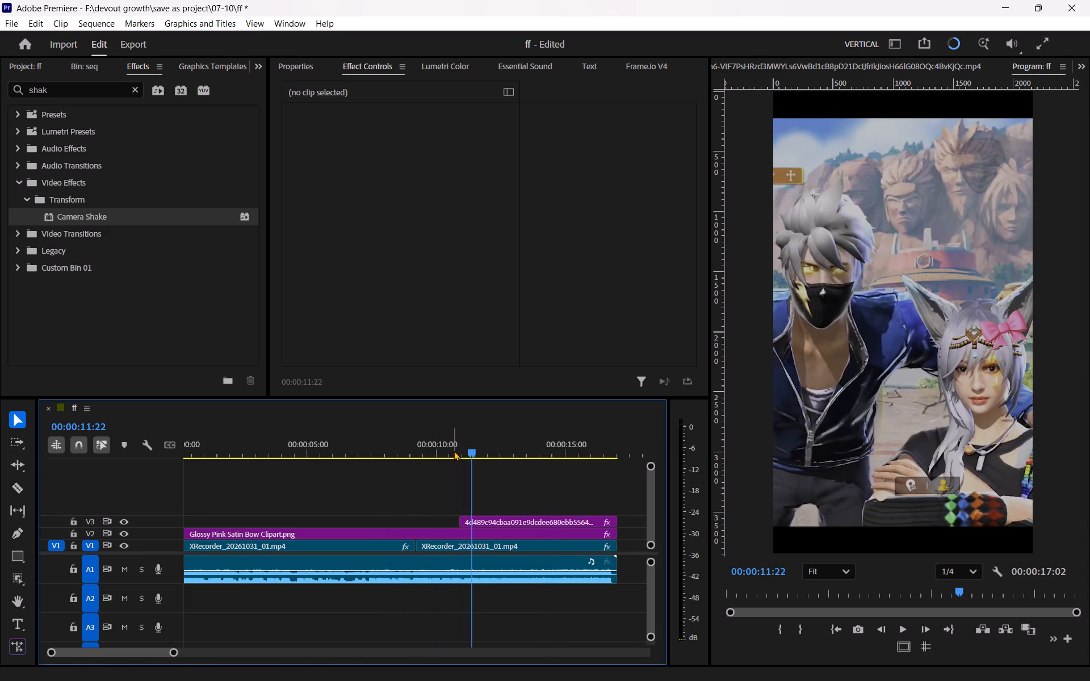
key(space)
key(space)
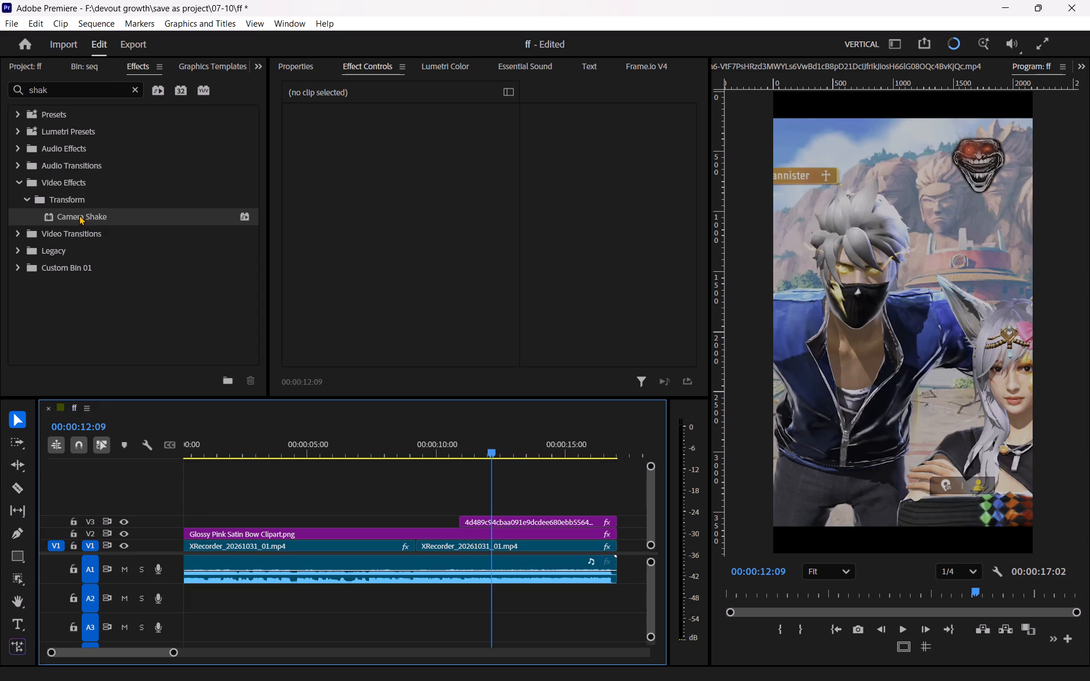
Create an adjustment layer with the default settings in the seq bin.
drag(461, 449, 421, 464)
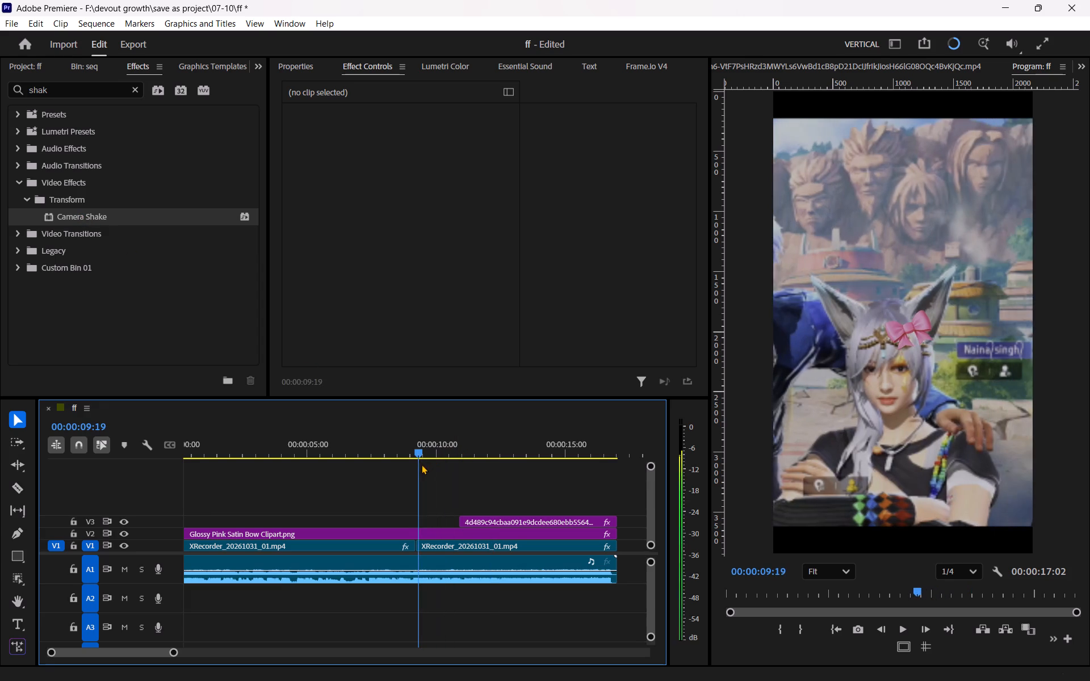
drag(421, 464, 420, 465)
click(36, 70)
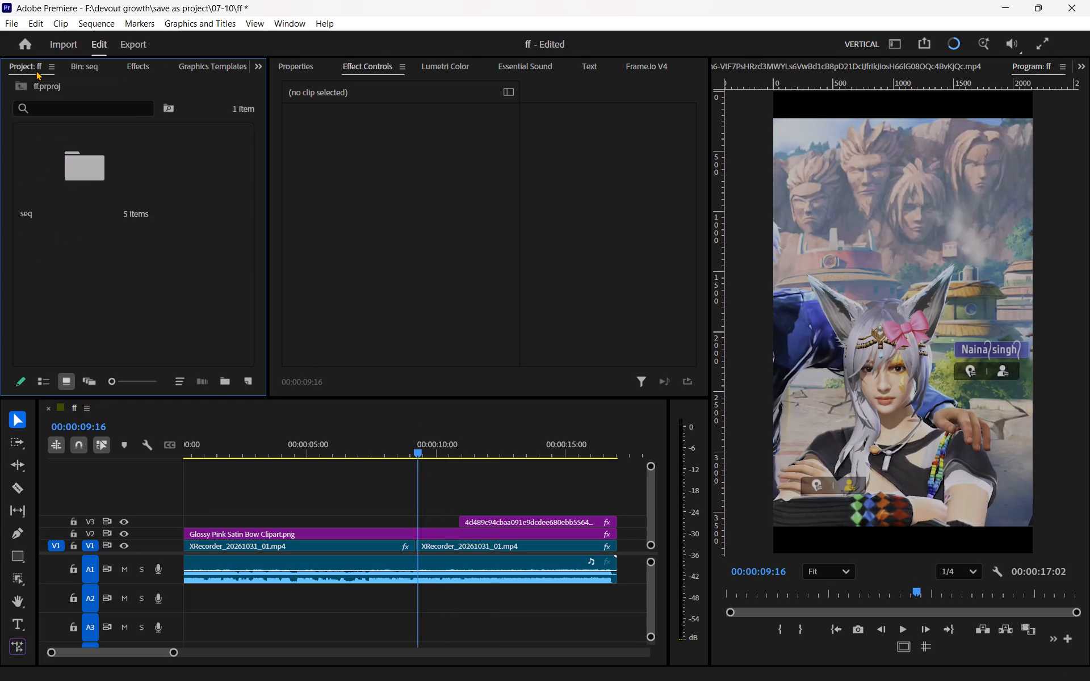
double_click(68, 157)
right_click(177, 312)
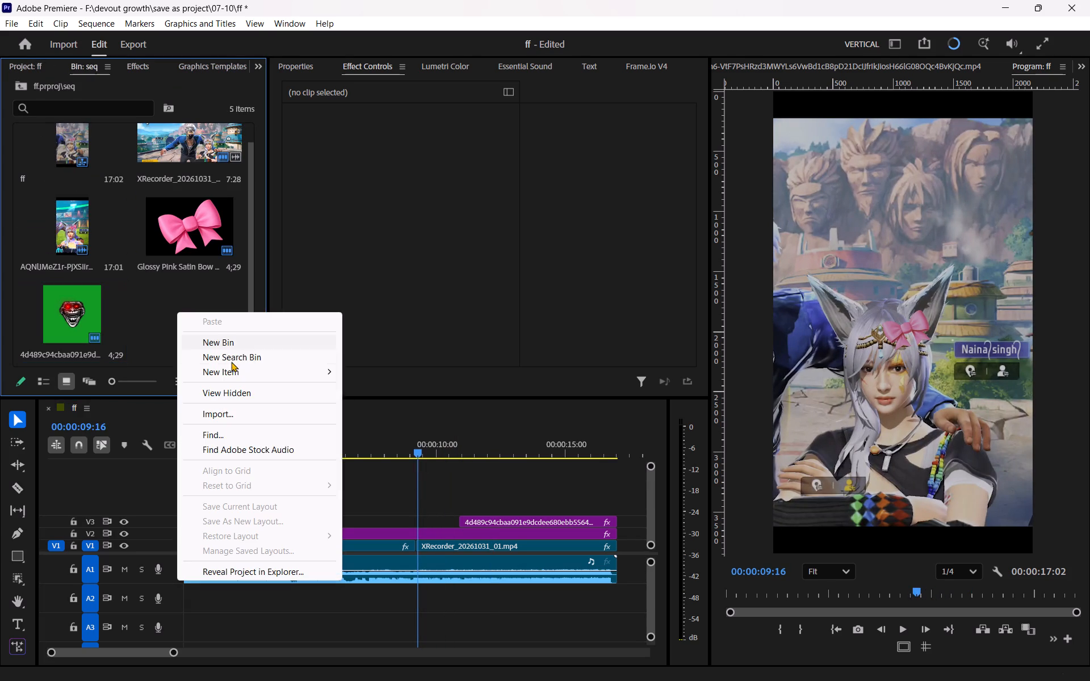
click(255, 370)
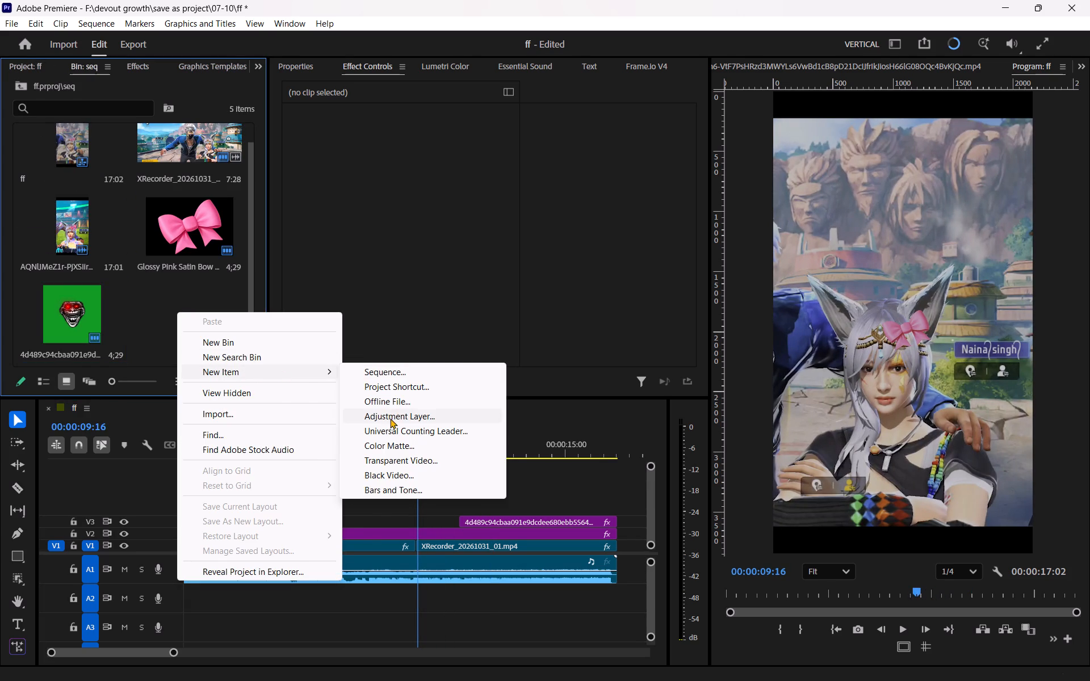
click(390, 418)
click(573, 416)
Place the adjustment layer on a new V4 track above the troll face clip, starting at about 00:00:09:16.
drag(190, 318, 199, 326)
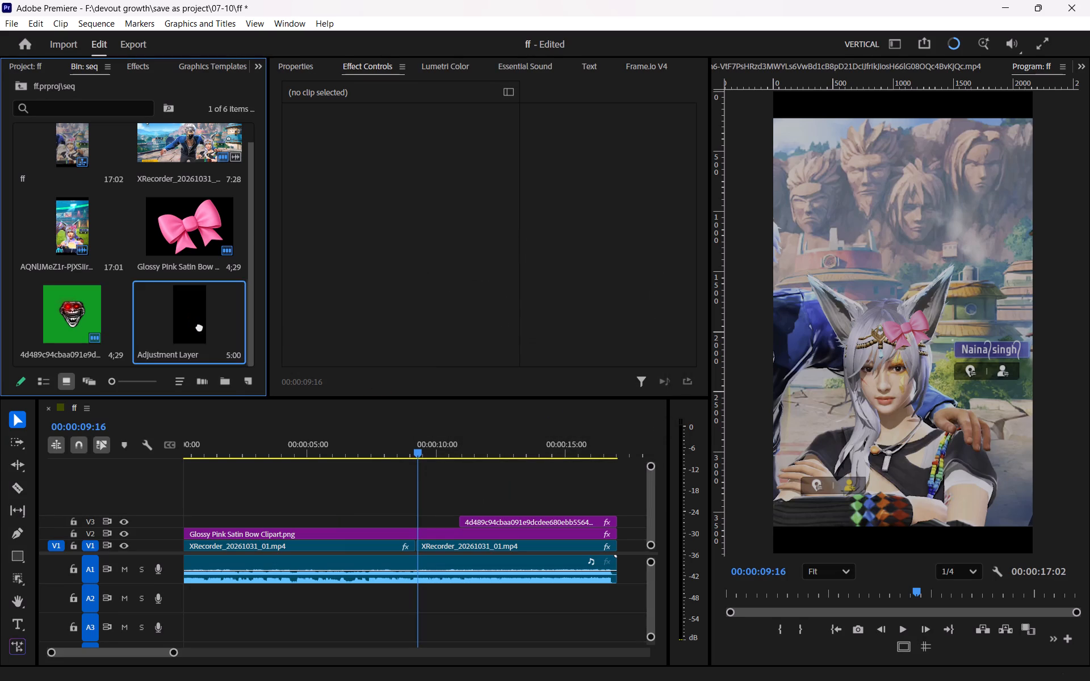
drag(199, 326, 426, 496)
drag(416, 442, 401, 449)
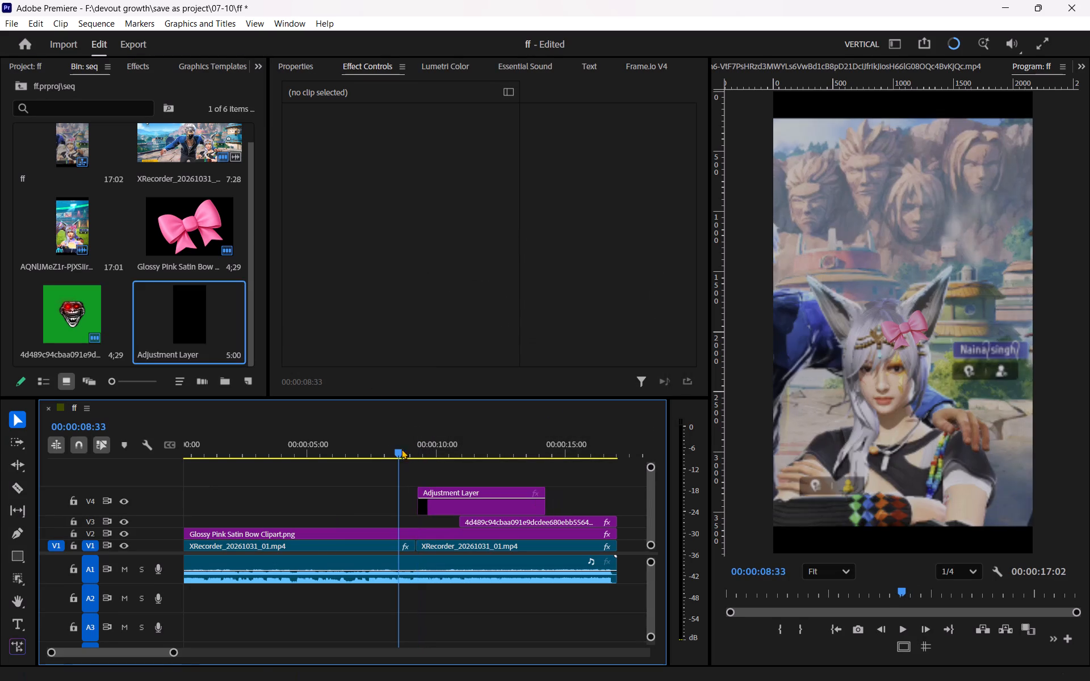
Extend the end of the adjustment layer on V4 to the end of the troll face clip.
drag(401, 449, 401, 451)
click(464, 491)
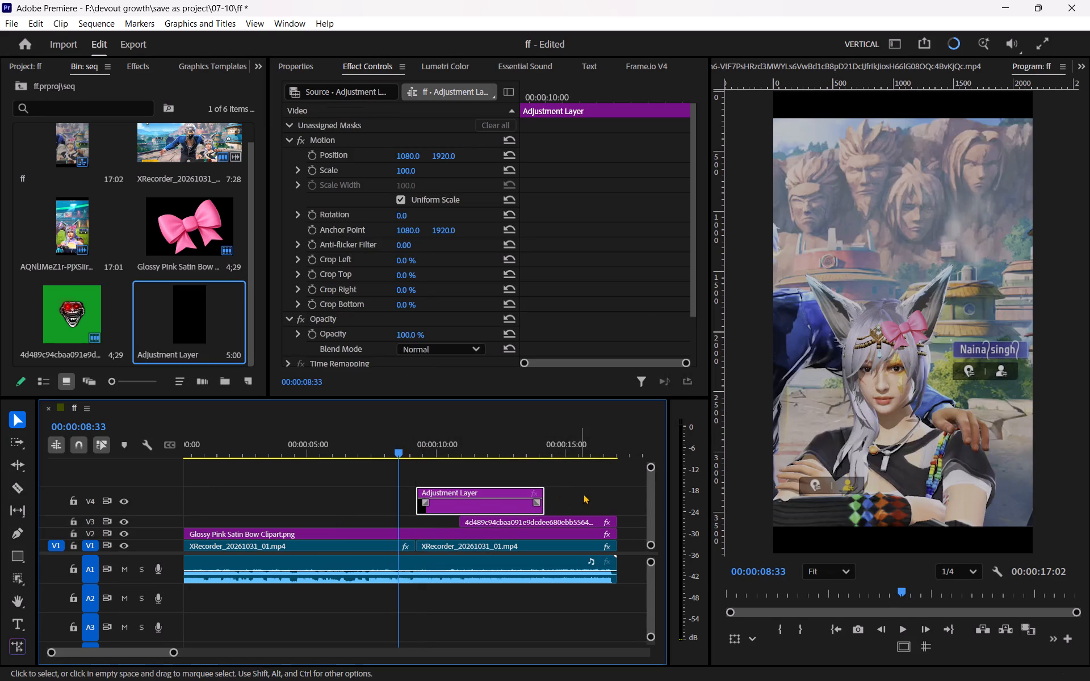
drag(554, 494, 626, 500)
drag(652, 469, 655, 480)
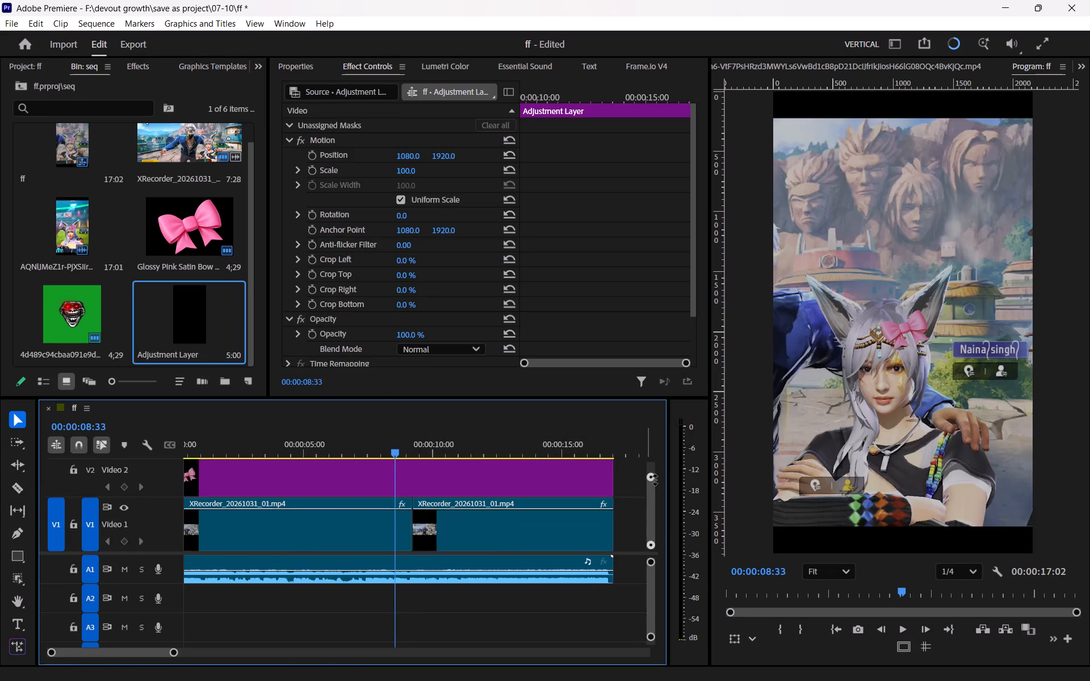
drag(655, 480, 649, 434)
click(551, 473)
scroll(94, 215, down, 1)
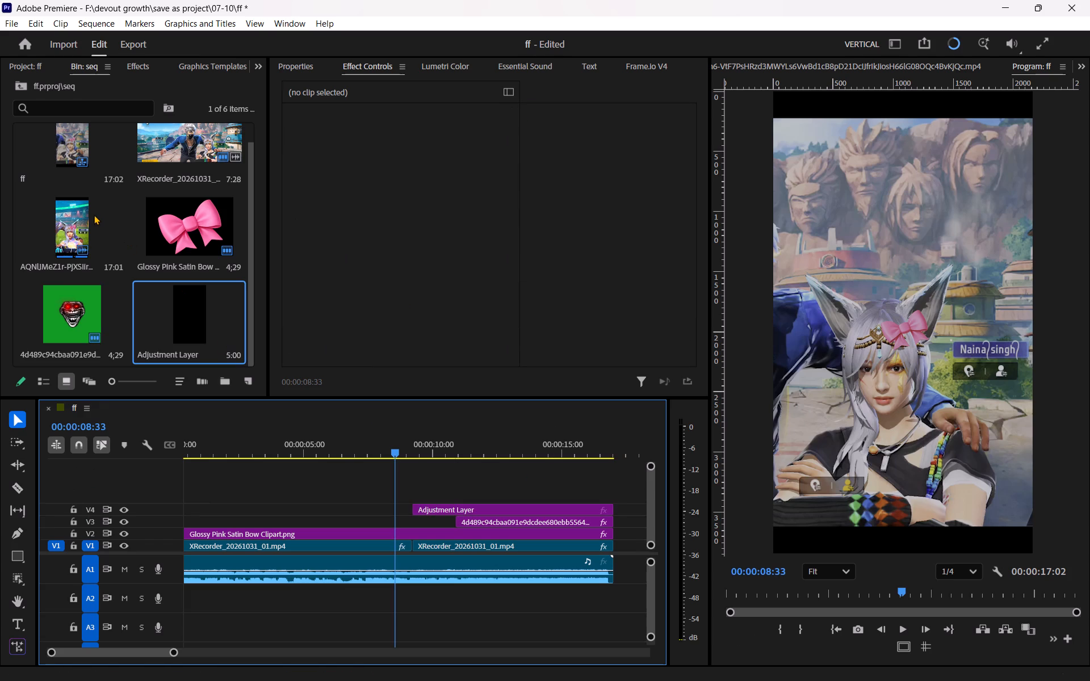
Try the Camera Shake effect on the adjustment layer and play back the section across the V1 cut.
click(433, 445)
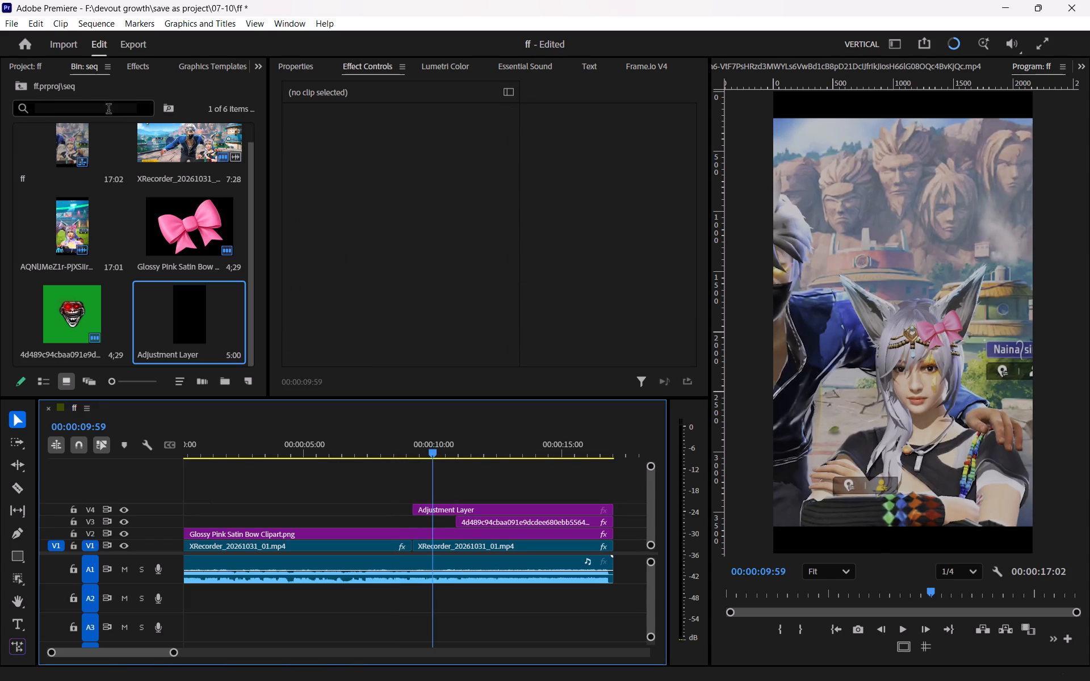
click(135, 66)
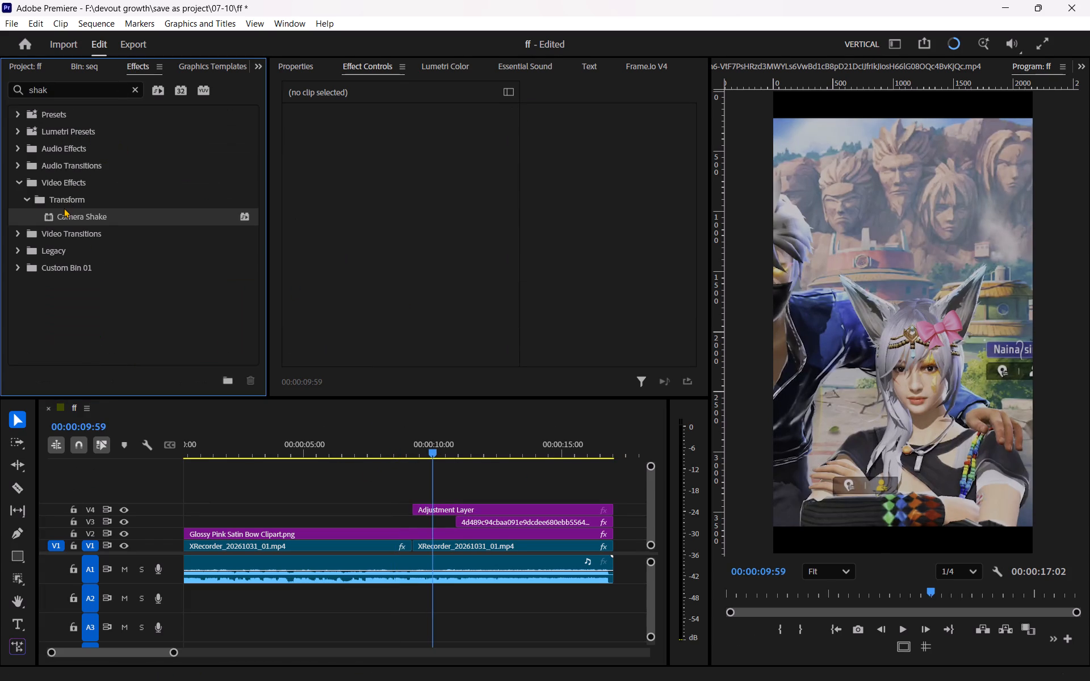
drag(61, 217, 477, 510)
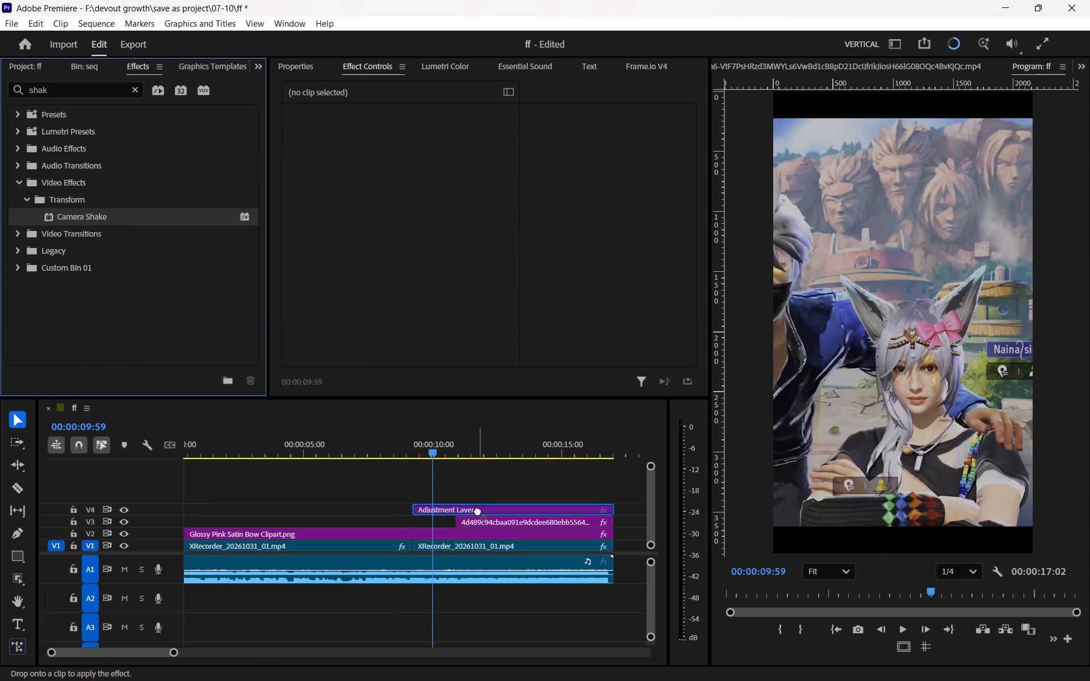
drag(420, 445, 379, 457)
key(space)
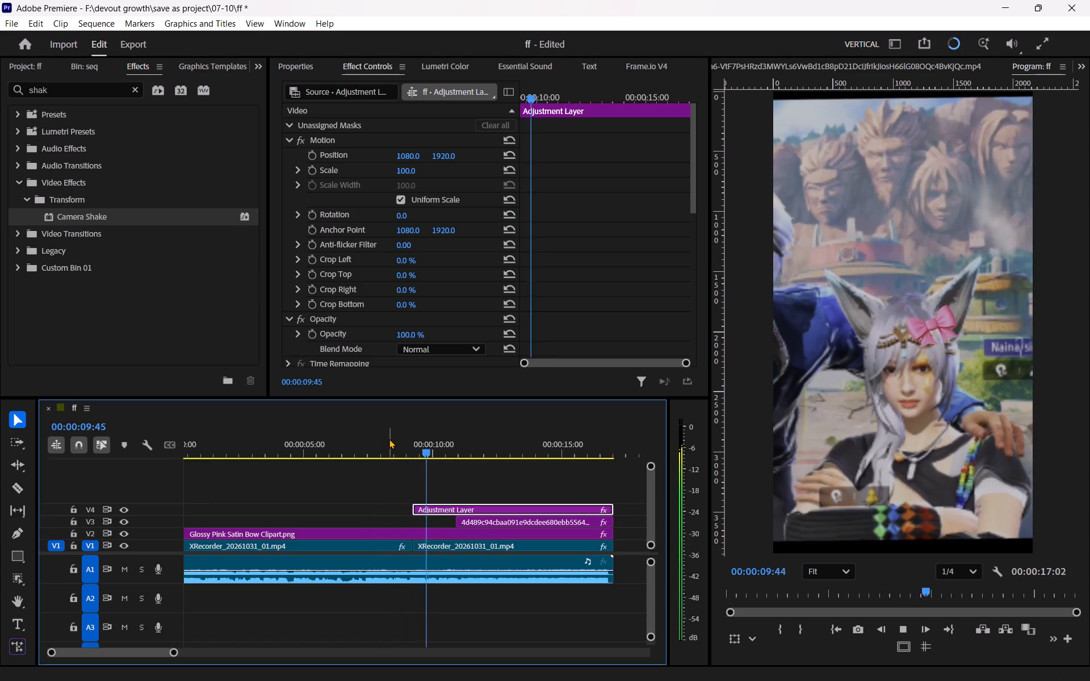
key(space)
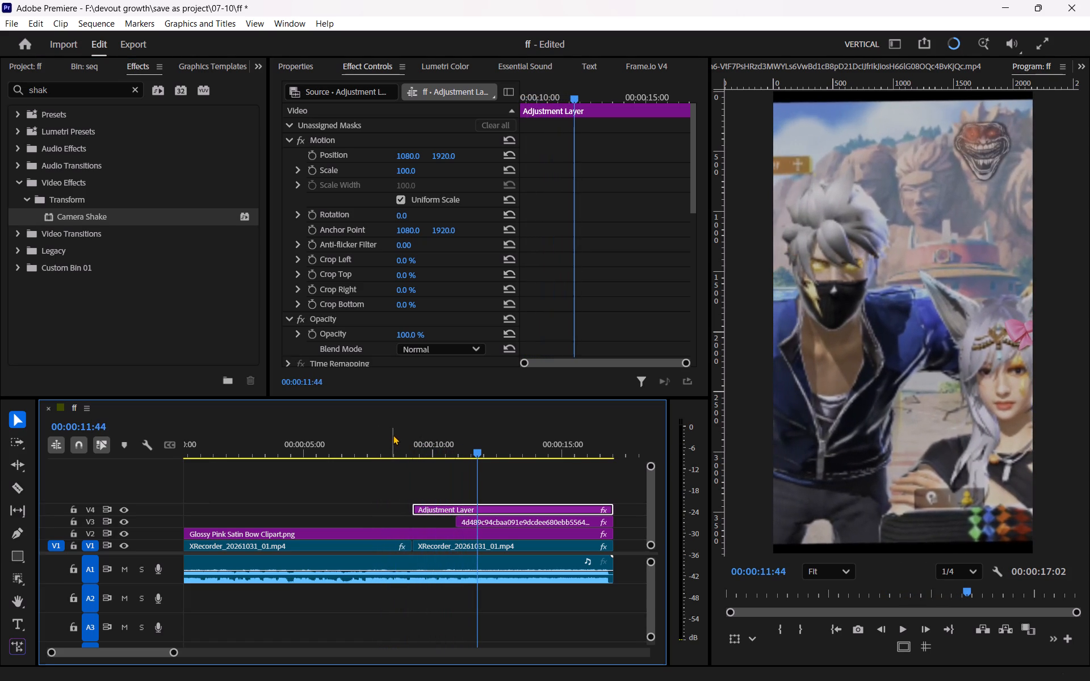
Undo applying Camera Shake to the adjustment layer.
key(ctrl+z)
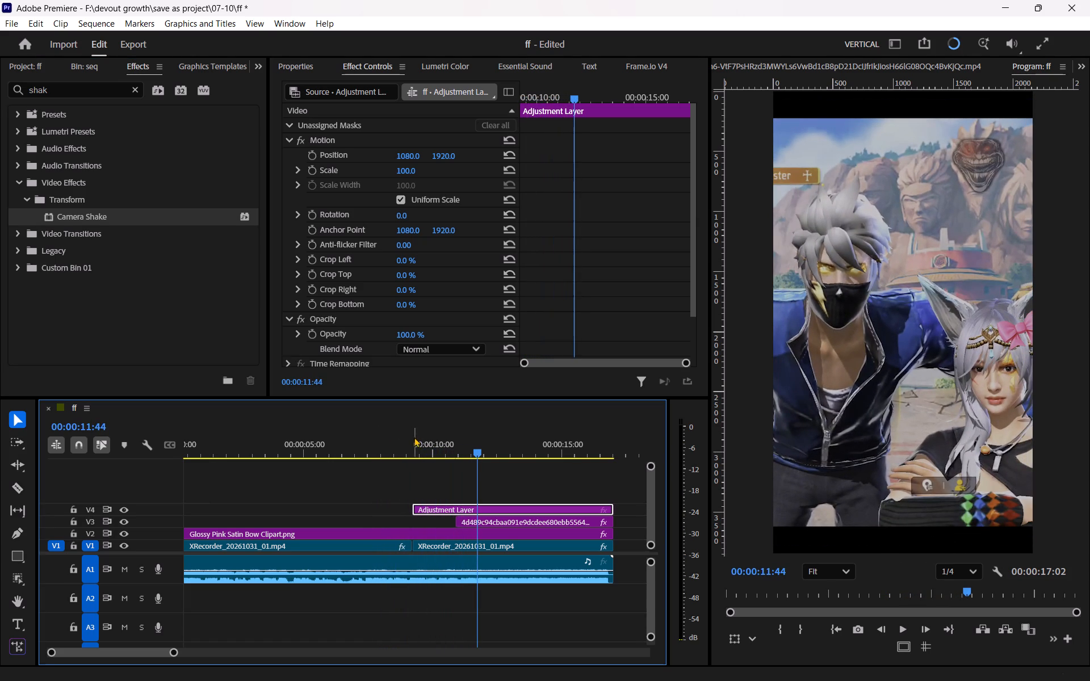
Extend the start of the adjustment layer back to the beginning of the sequence.
drag(433, 449, 384, 451)
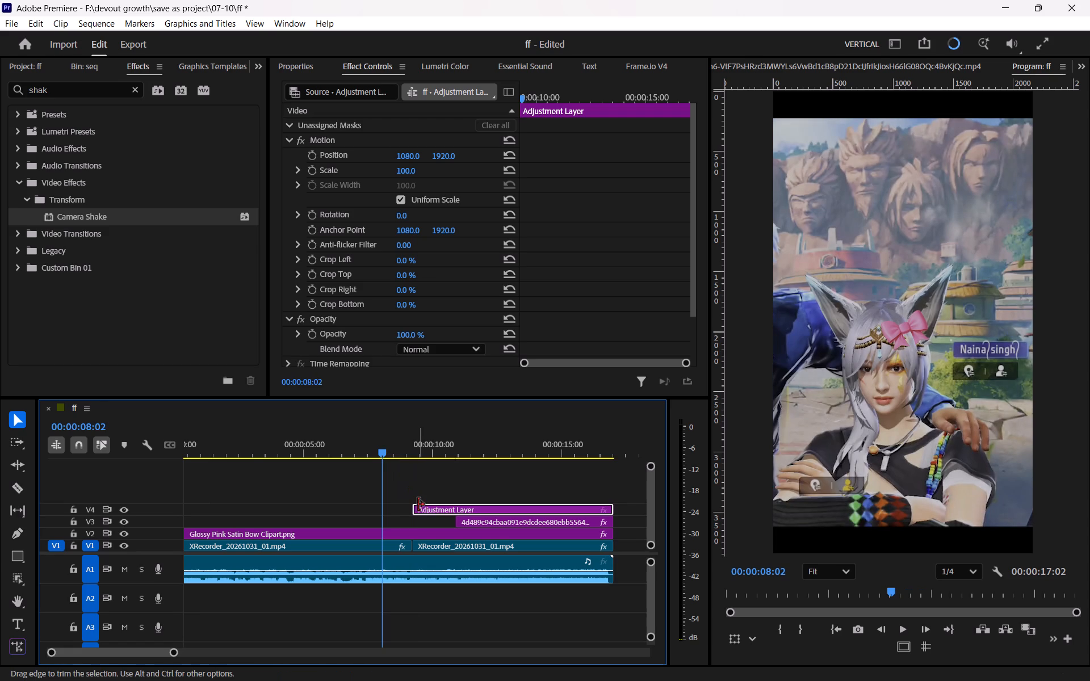
drag(418, 505, 99, 545)
At 00:00:04:02, set the adjustment layer's Lumetri temperature to -15.5, tint to 0.2 and saturation to 112.3.
drag(308, 438, 290, 439)
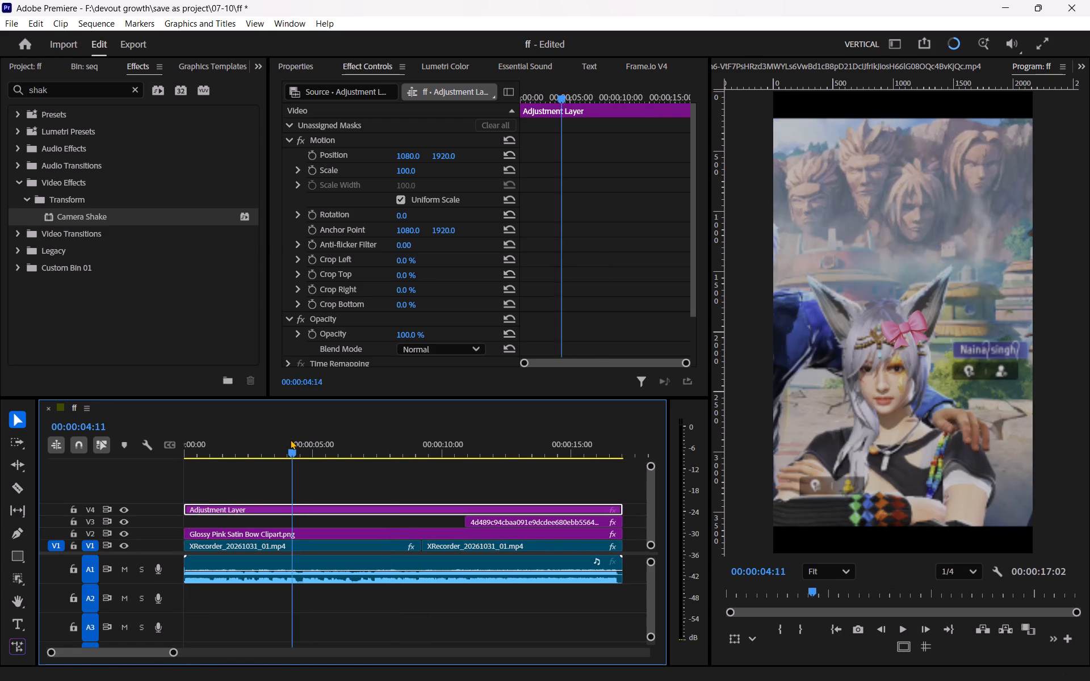
drag(290, 439, 290, 439)
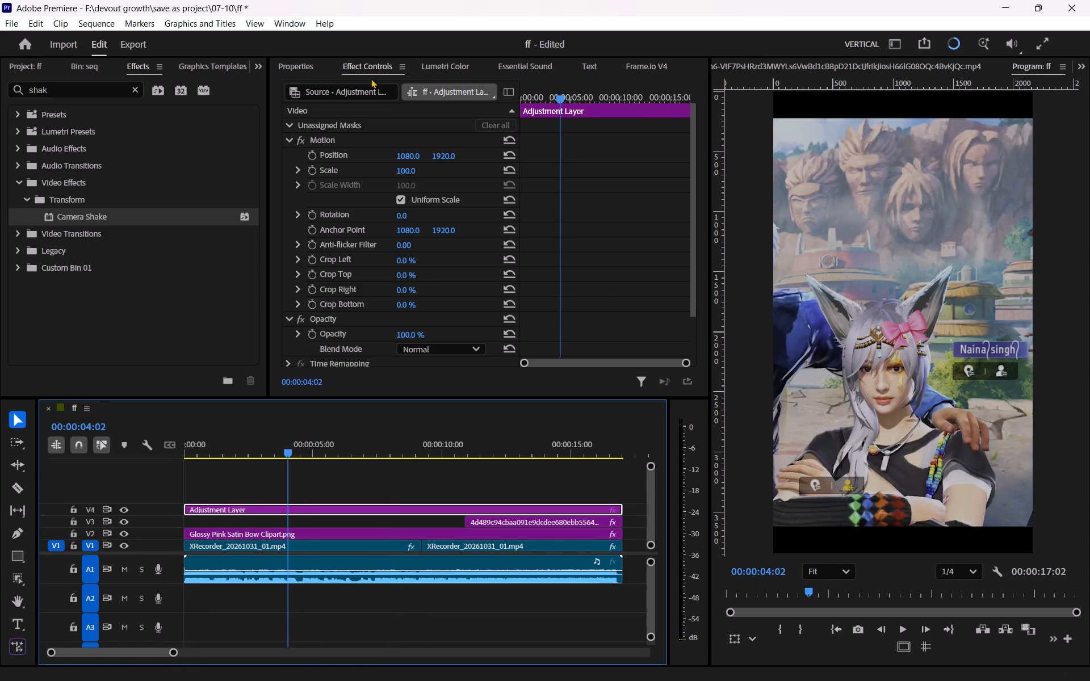
click(436, 70)
scroll(326, 200, up, 4)
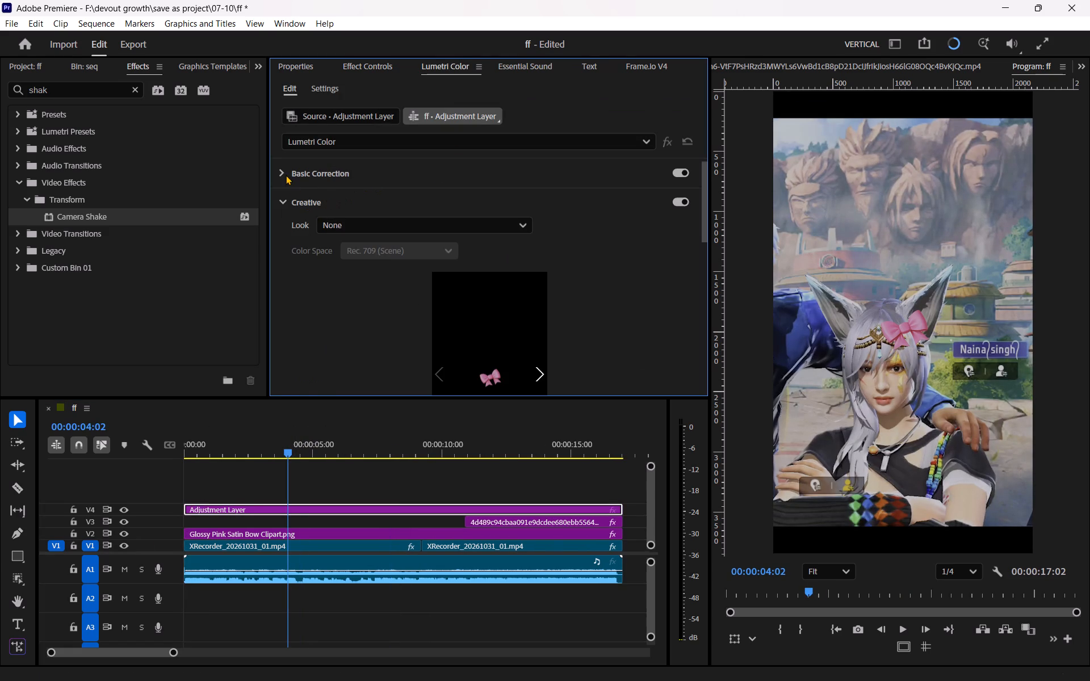
click(286, 174)
click(518, 330)
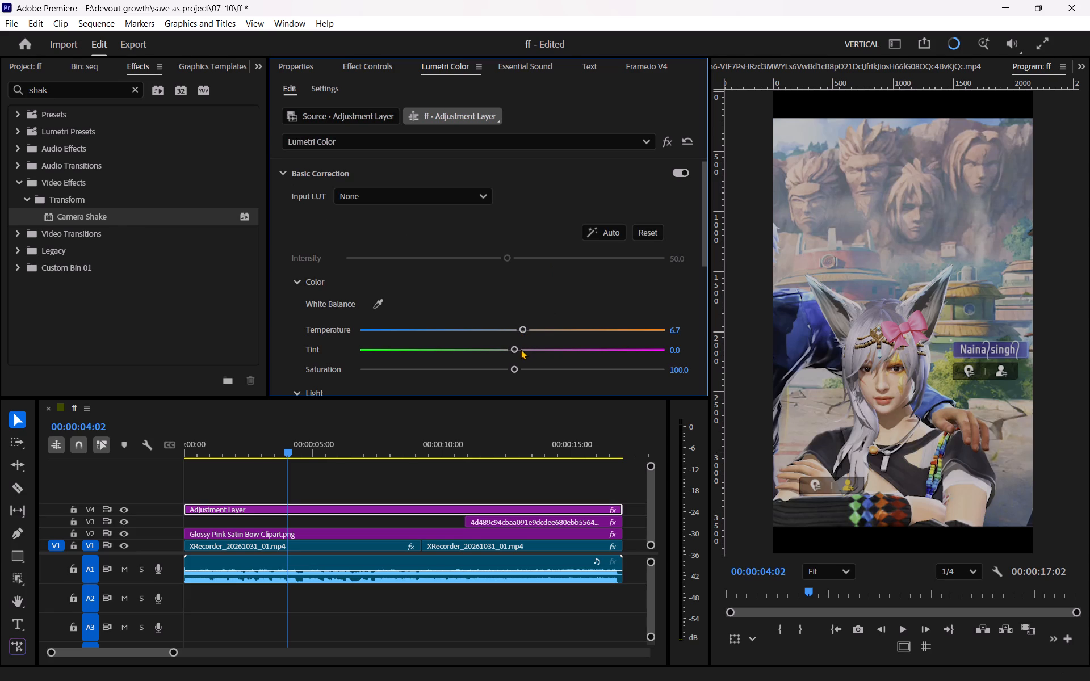
drag(519, 349, 510, 349)
drag(511, 323, 479, 332)
click(489, 331)
drag(517, 352, 529, 351)
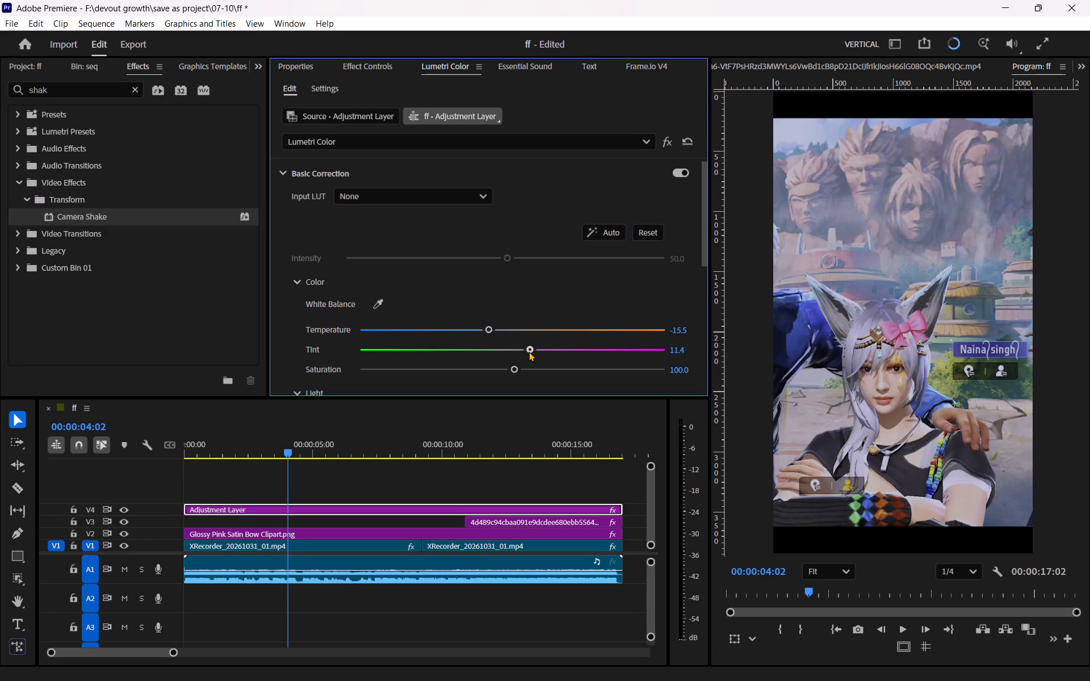
drag(529, 351, 512, 354)
drag(514, 368, 531, 366)
drag(531, 366, 530, 366)
Set the adjustment layer's Lumetri exposure to 0.4 and contrast to 10.0.
scroll(496, 274, down, 4)
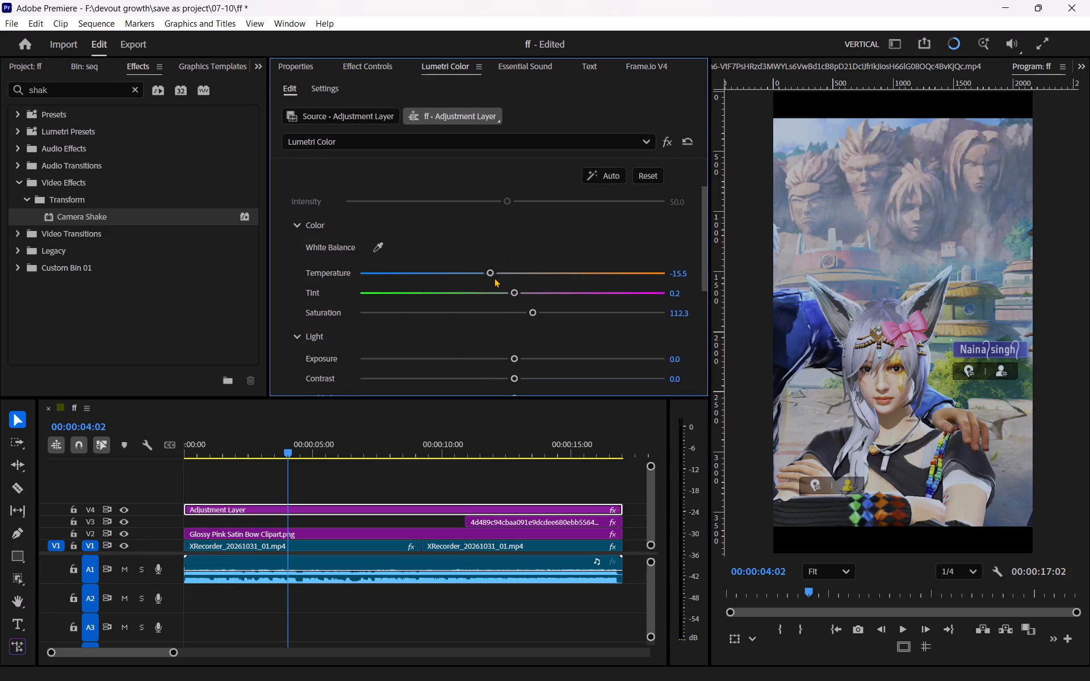
scroll(455, 338, down, 2)
drag(514, 332, 521, 331)
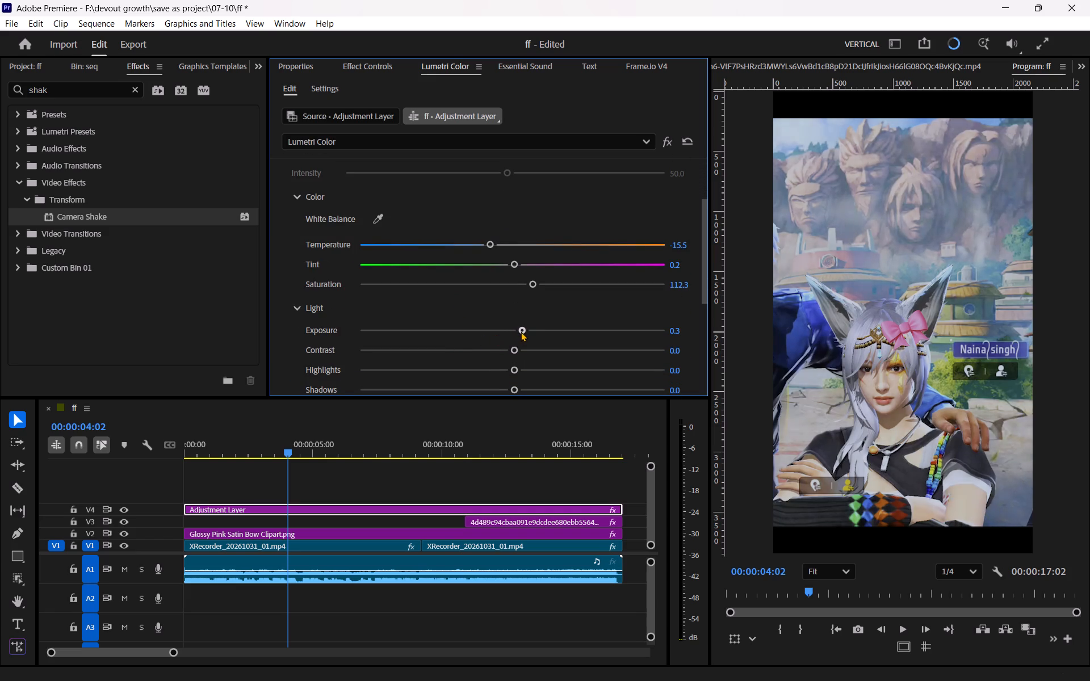
drag(521, 331, 523, 333)
drag(523, 333, 525, 333)
drag(510, 351, 513, 351)
drag(513, 351, 506, 354)
drag(506, 354, 536, 355)
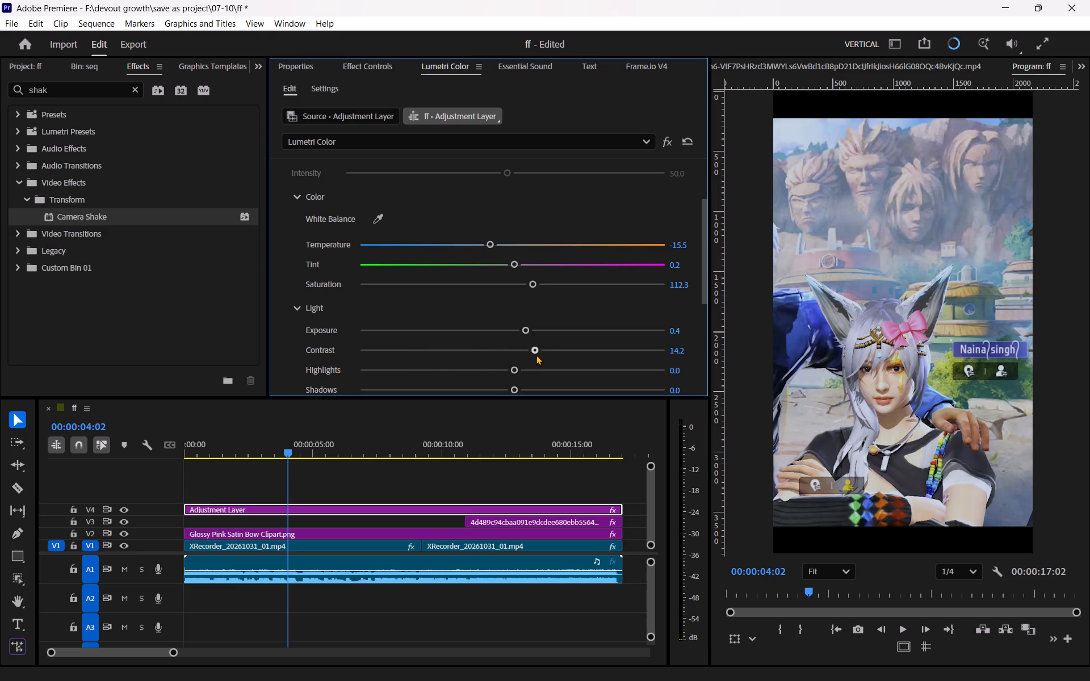
drag(536, 355, 554, 352)
drag(554, 352, 532, 352)
drag(532, 352, 526, 356)
Set the adjustment layer's Lumetri highlights to -1.2 and shadows to 8.6.
scroll(457, 329, down, 4)
drag(514, 314, 522, 314)
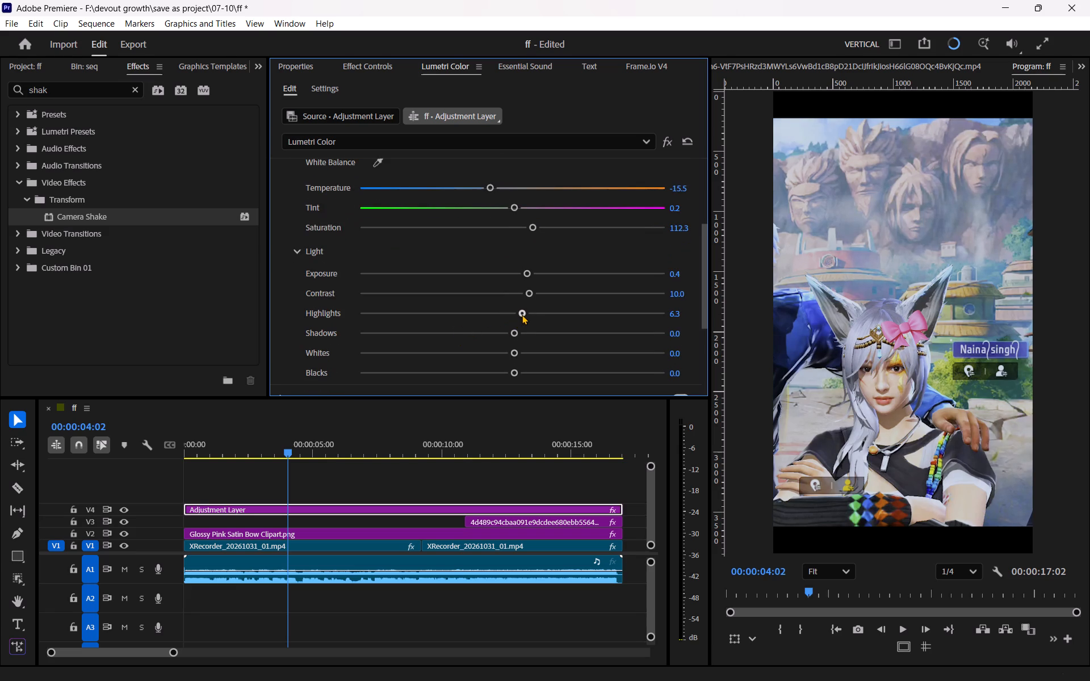
drag(522, 314, 535, 318)
drag(535, 318, 509, 324)
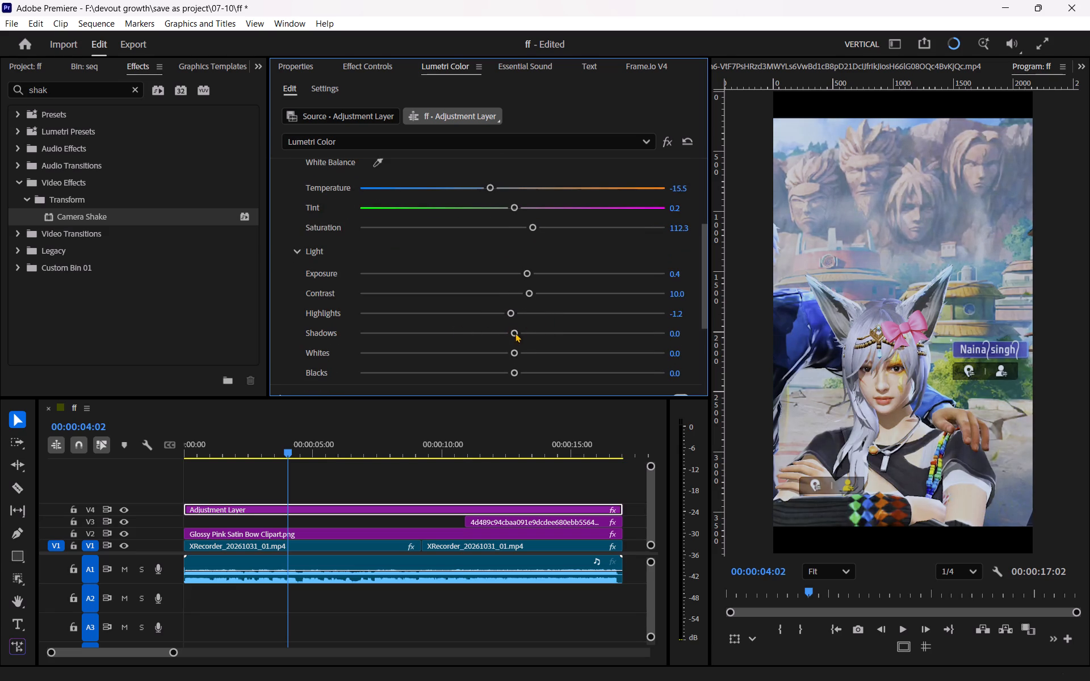
click(518, 337)
drag(519, 334, 522, 334)
drag(522, 334, 525, 340)
Set the adjustment layer's Lumetri whites to -2.6 and blacks to -11.4.
drag(513, 354, 511, 353)
drag(511, 353, 507, 353)
drag(517, 375, 507, 379)
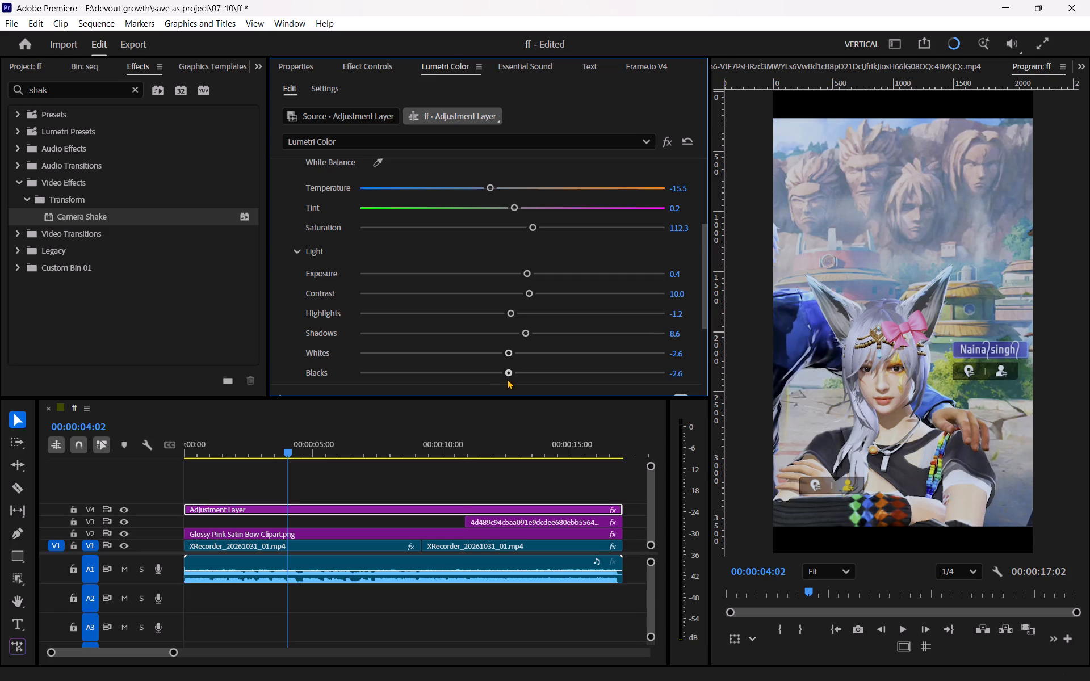
drag(507, 379, 494, 377)
scroll(450, 332, down, 6)
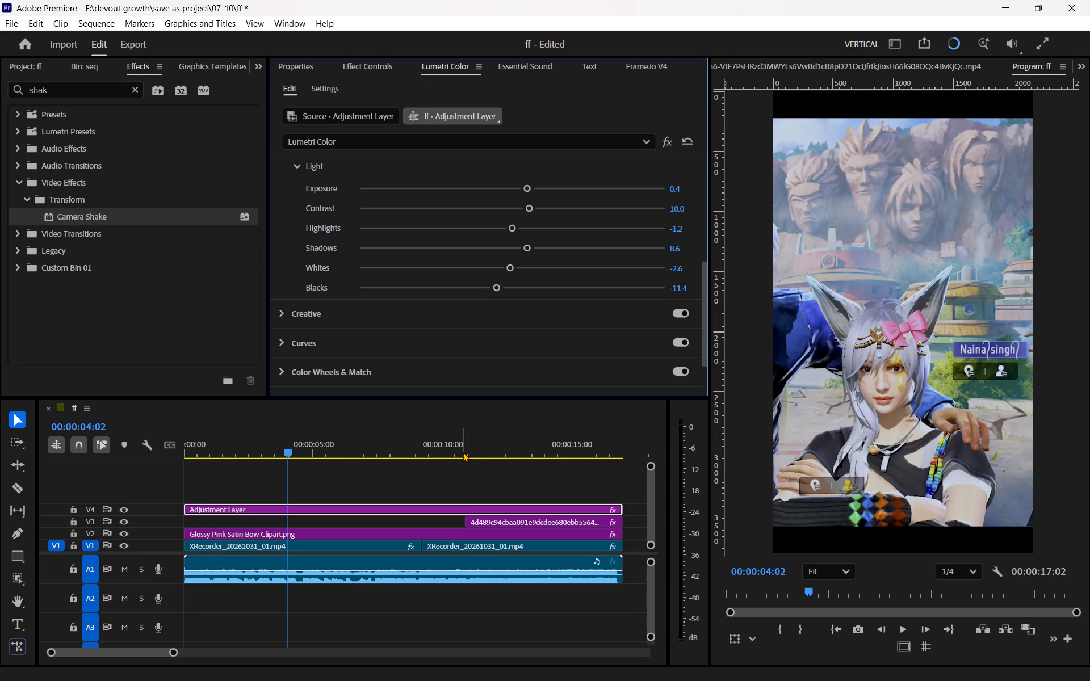
Scrub through the pan and troll face section to about 00:00:13:15 to check the color grade.
drag(463, 452, 480, 451)
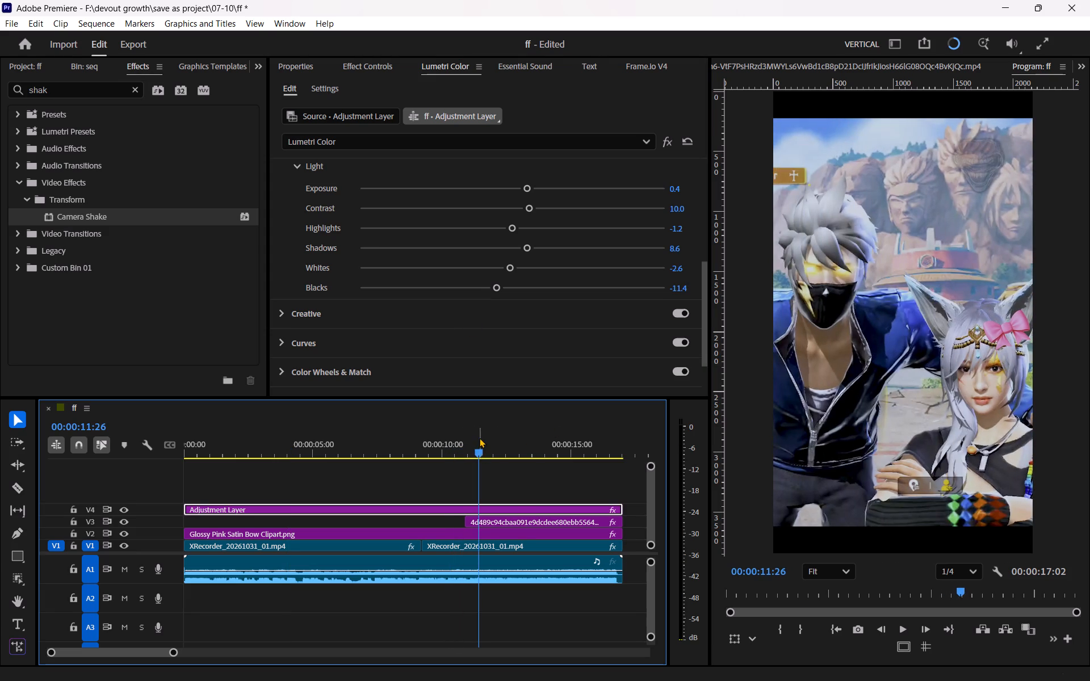
drag(479, 434, 527, 424)
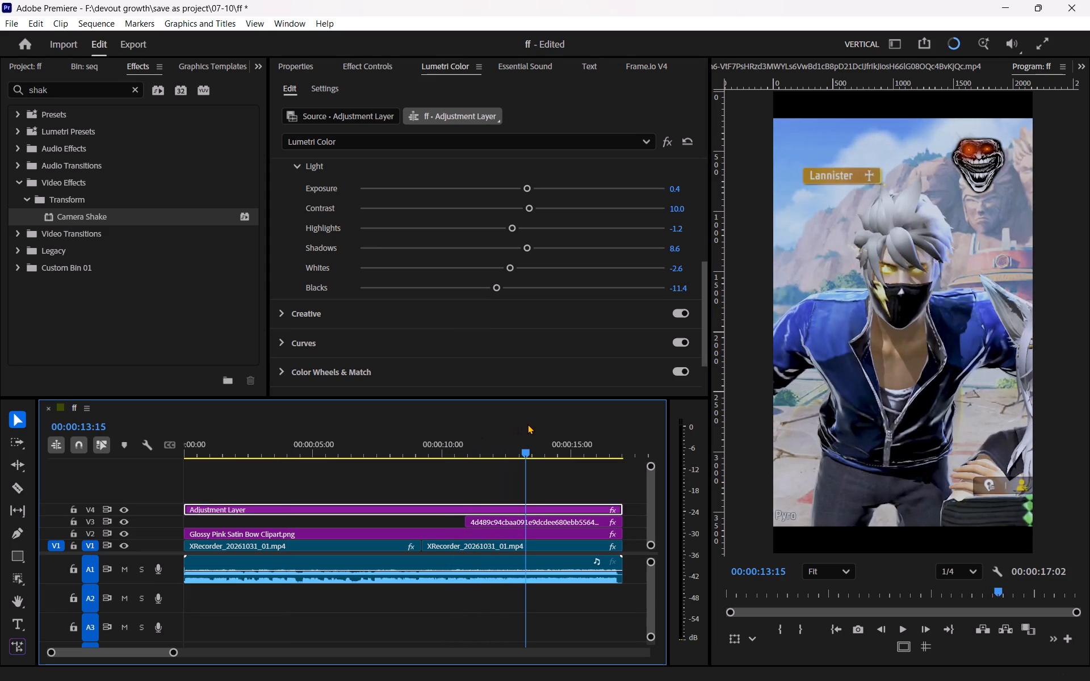
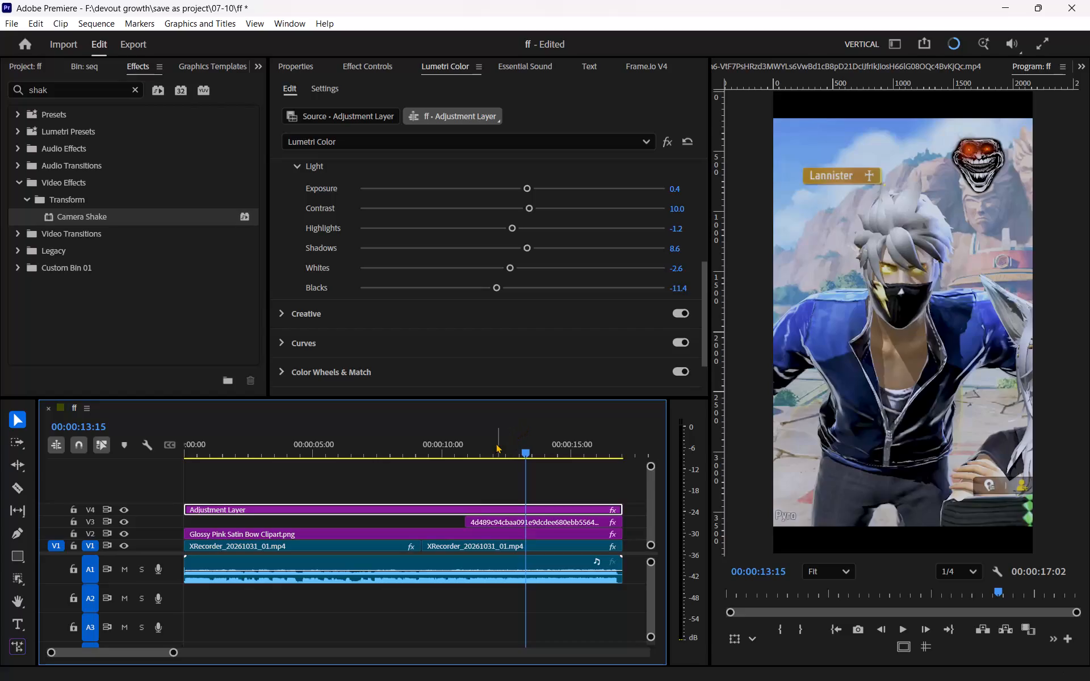
Scrub and play the pan section between about 00:00:09:21 and 00:00:11:24 to review the motion and grade.
drag(491, 444, 467, 451)
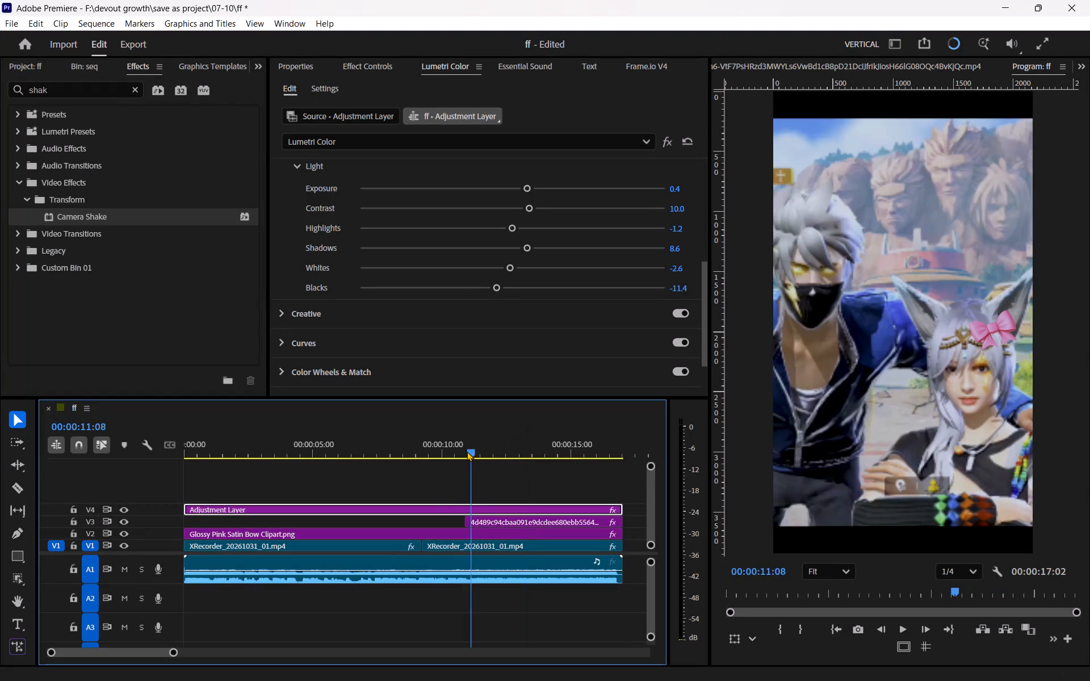
drag(467, 451, 446, 457)
key(space)
key(space)
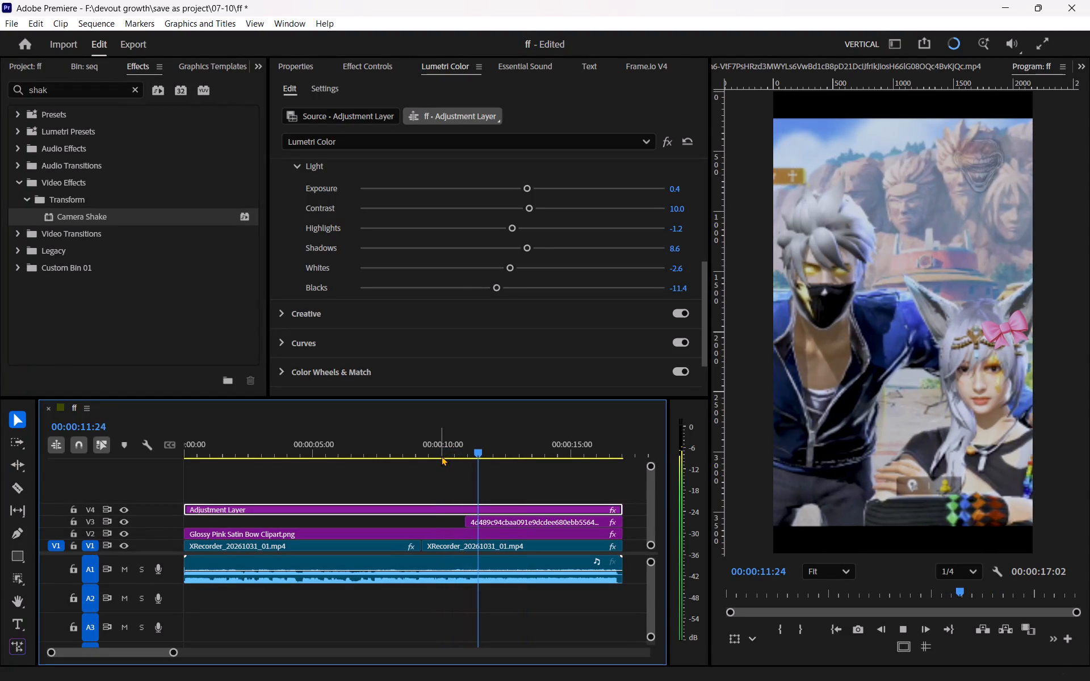
drag(447, 453, 427, 466)
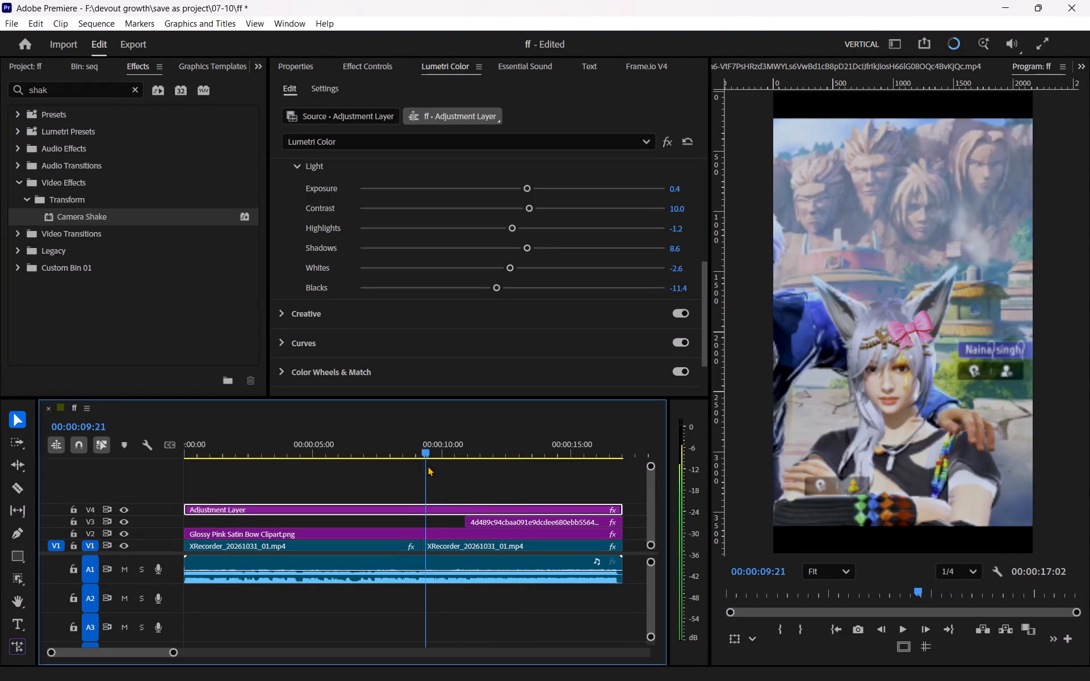
drag(427, 466, 427, 466)
key(space)
key(space)
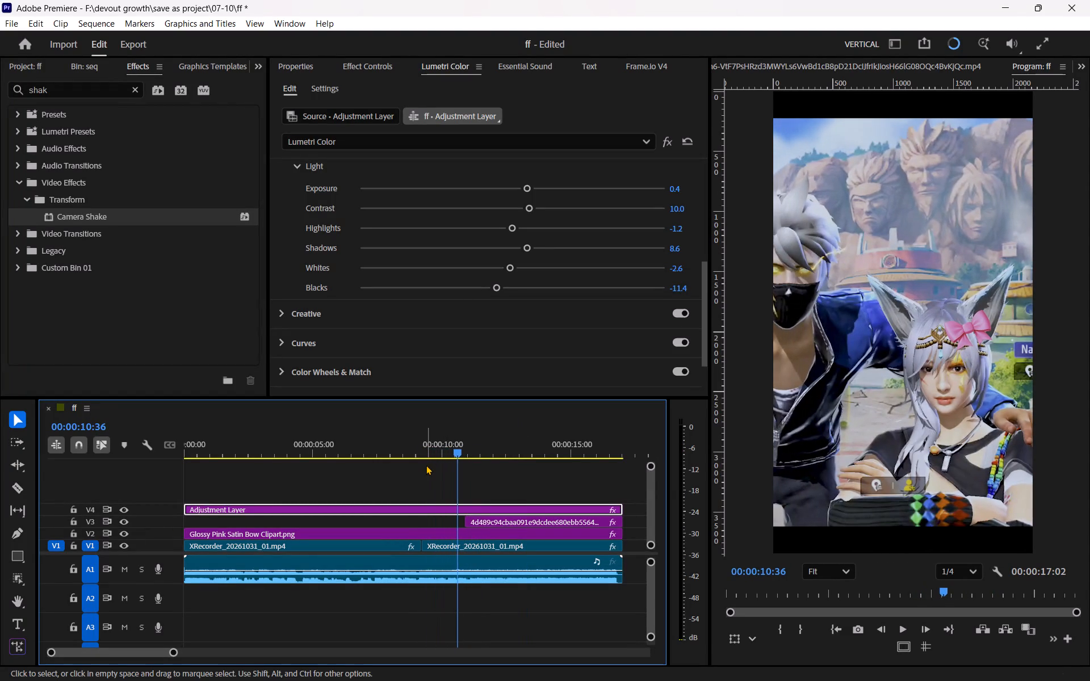
Add a second adjustment layer on V5 starting at 00:00:10:12 and extend it to the end of the video.
click(448, 434)
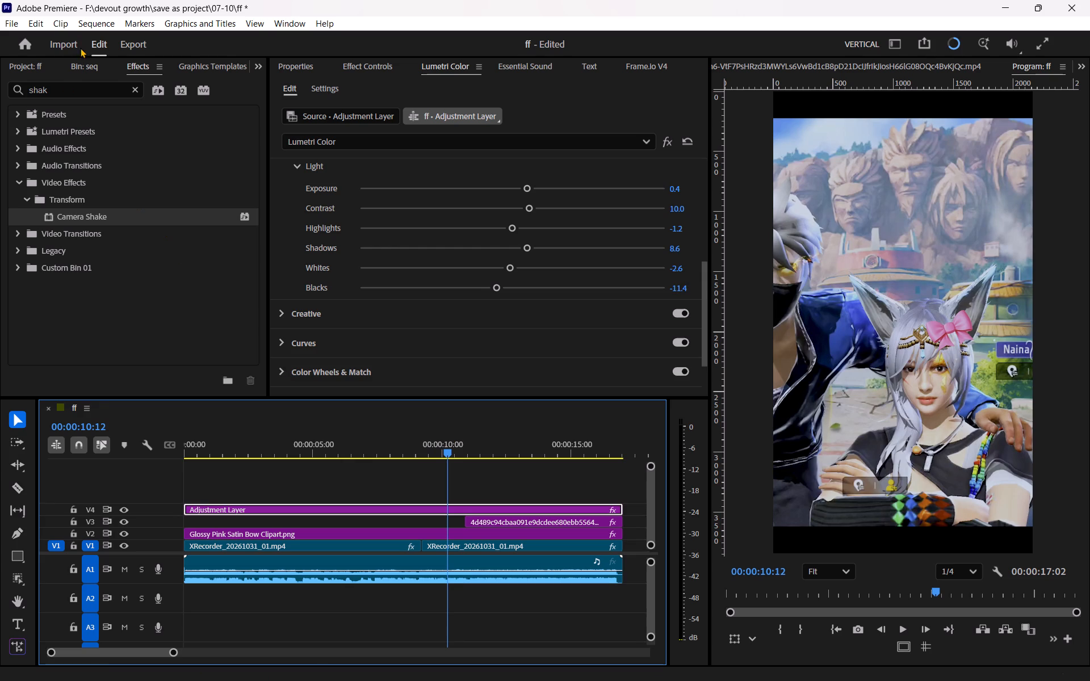
click(80, 62)
drag(185, 316, 415, 466)
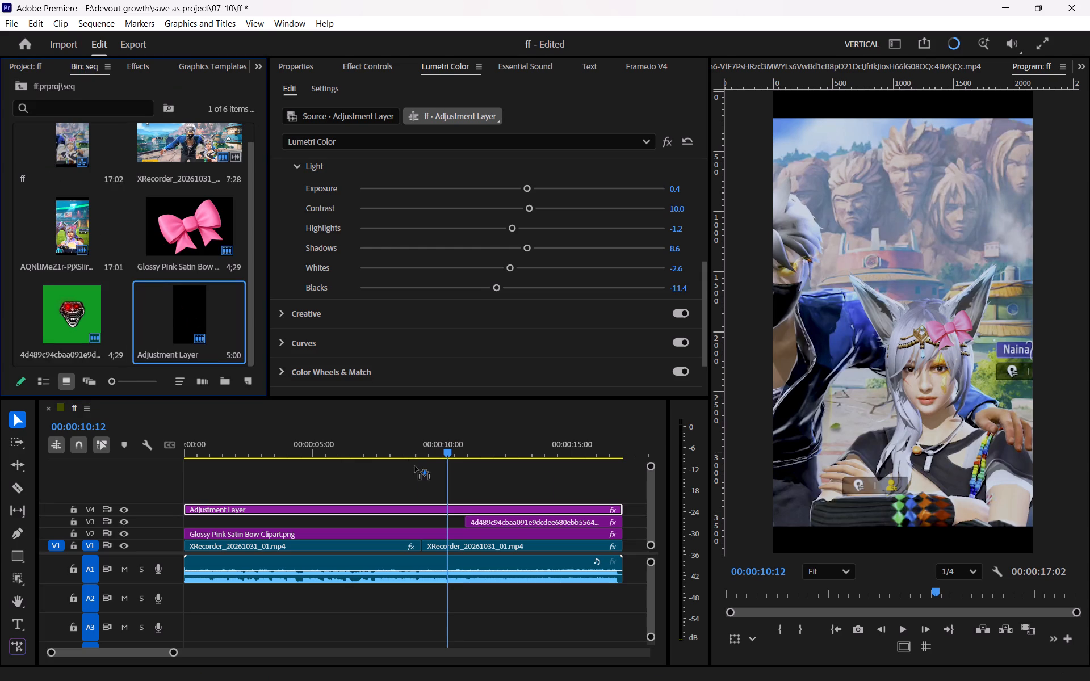
drag(415, 466, 447, 497)
drag(648, 466, 651, 447)
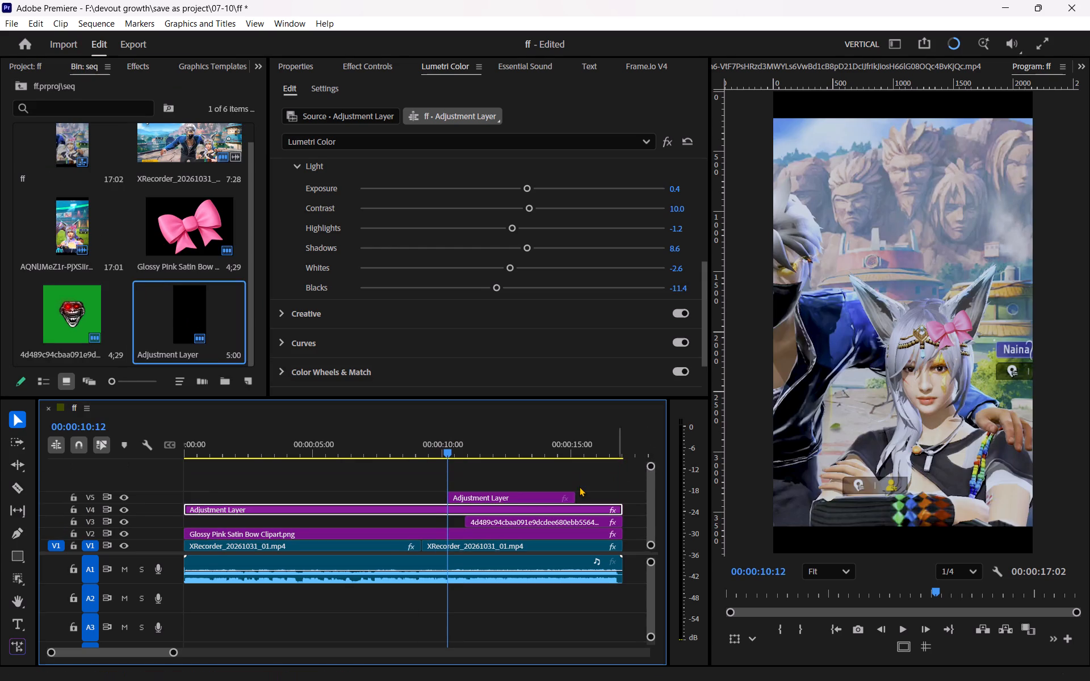
drag(577, 497, 623, 498)
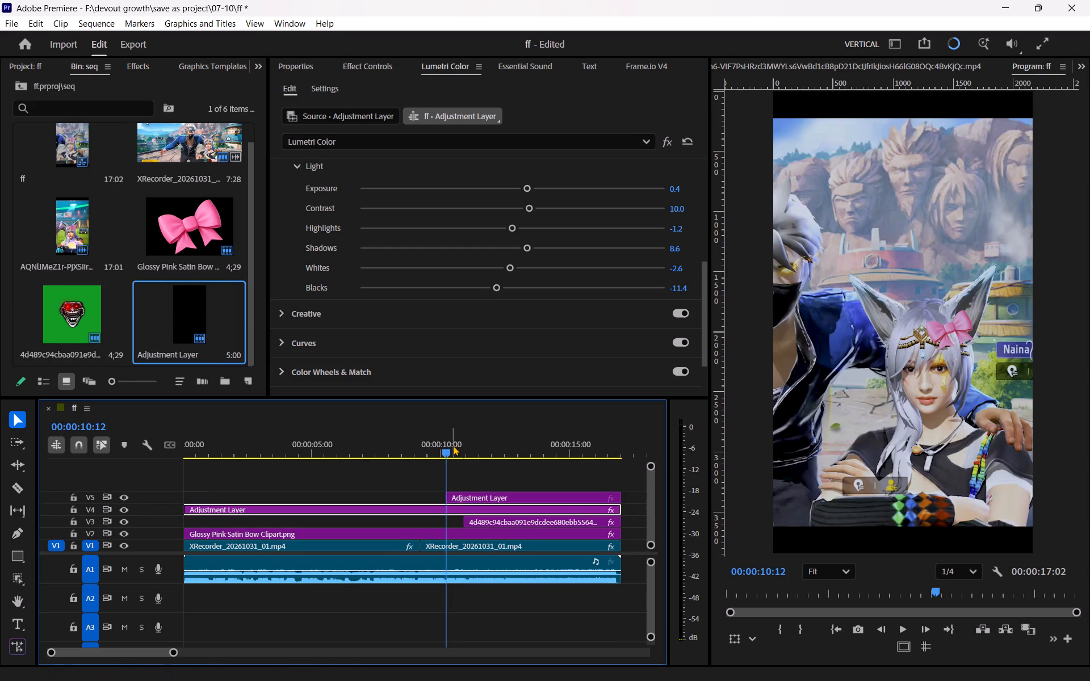
Set the V5 adjustment layer's Lumetri saturation to 54.8, previewing the frame at 00:00:11:08.
drag(456, 445, 471, 449)
click(489, 495)
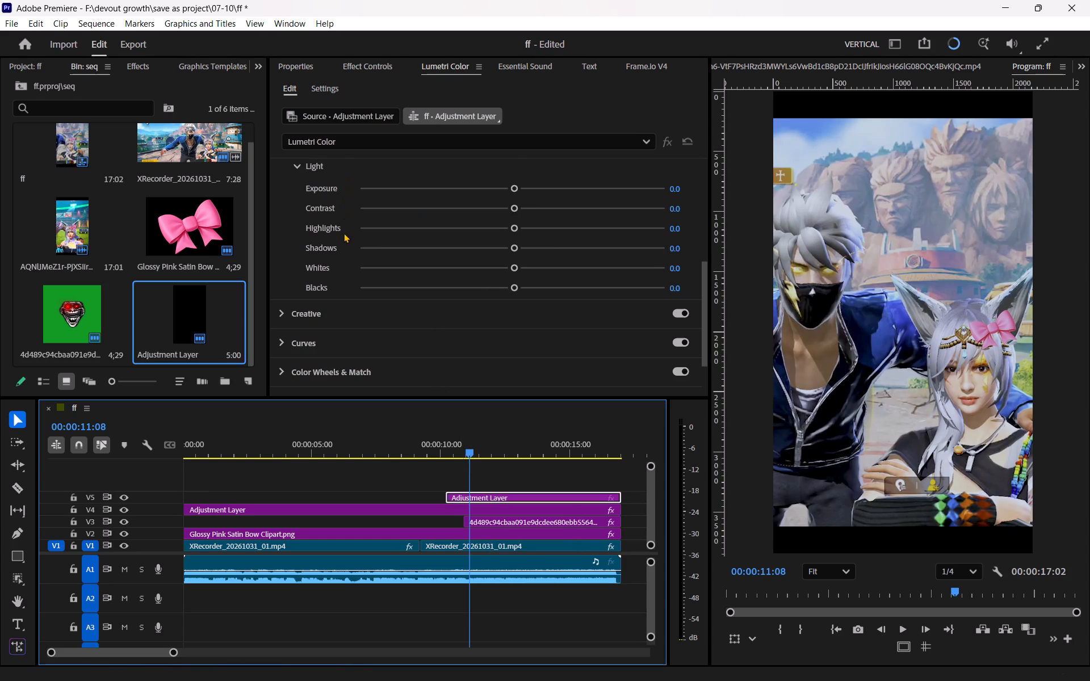
scroll(341, 234, up, 7)
drag(513, 240, 488, 250)
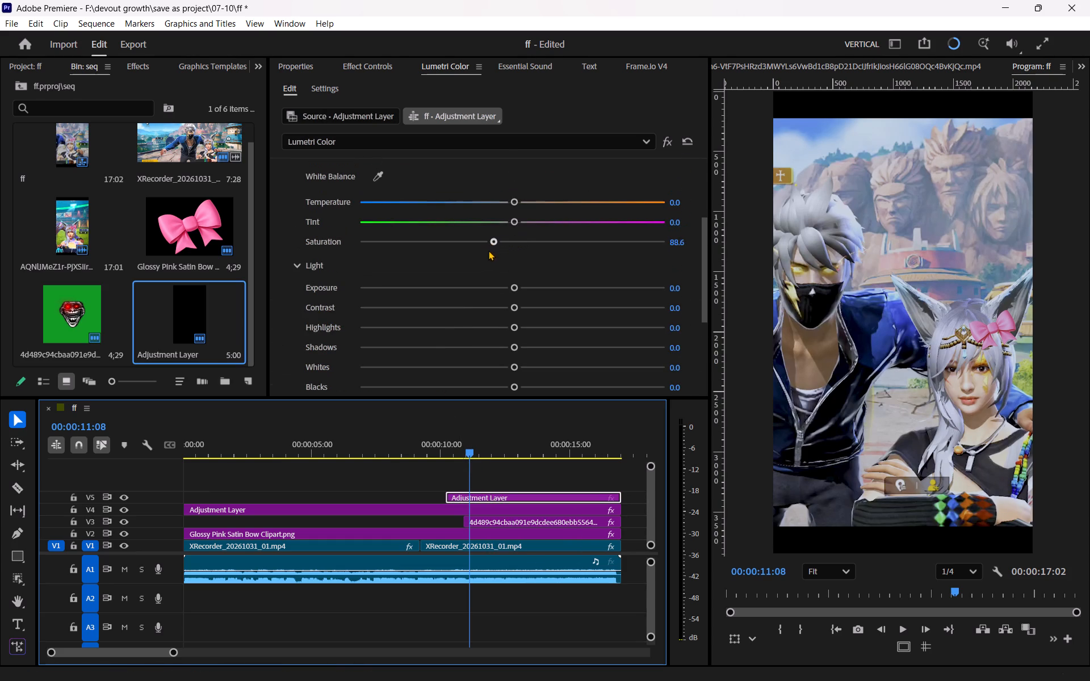
drag(488, 250, 446, 269)
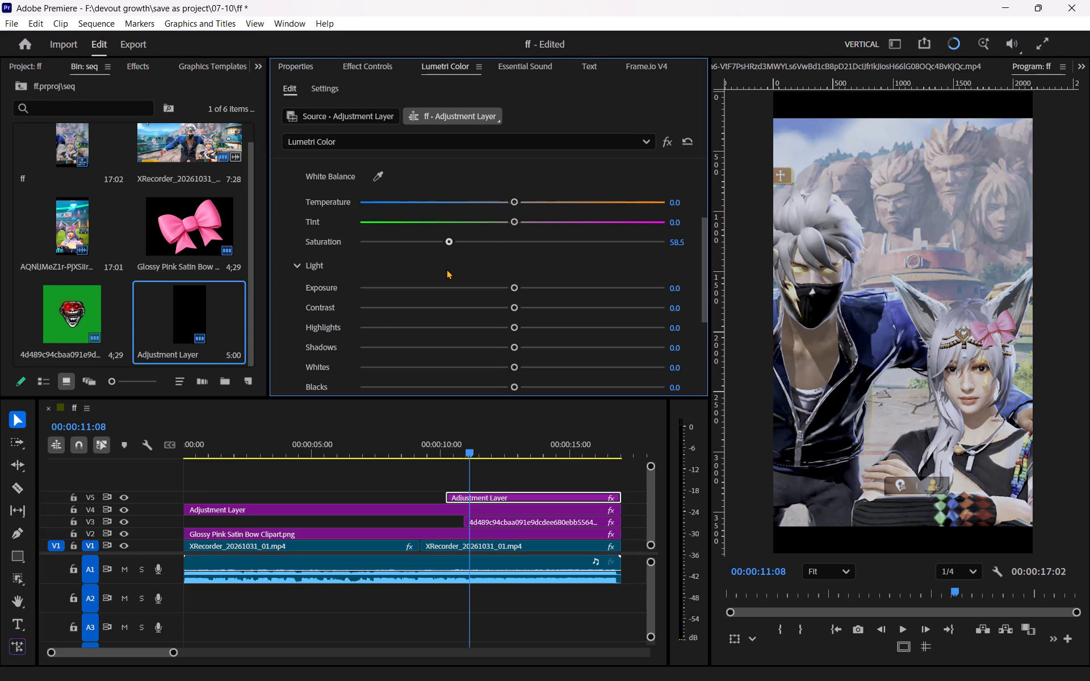
drag(446, 269, 446, 270)
drag(452, 241, 442, 246)
Set the V5 adjustment layer's Lumetri exposure to 0.0 and contrast to -17.4.
drag(515, 284, 512, 287)
drag(512, 287, 513, 298)
drag(513, 298, 502, 304)
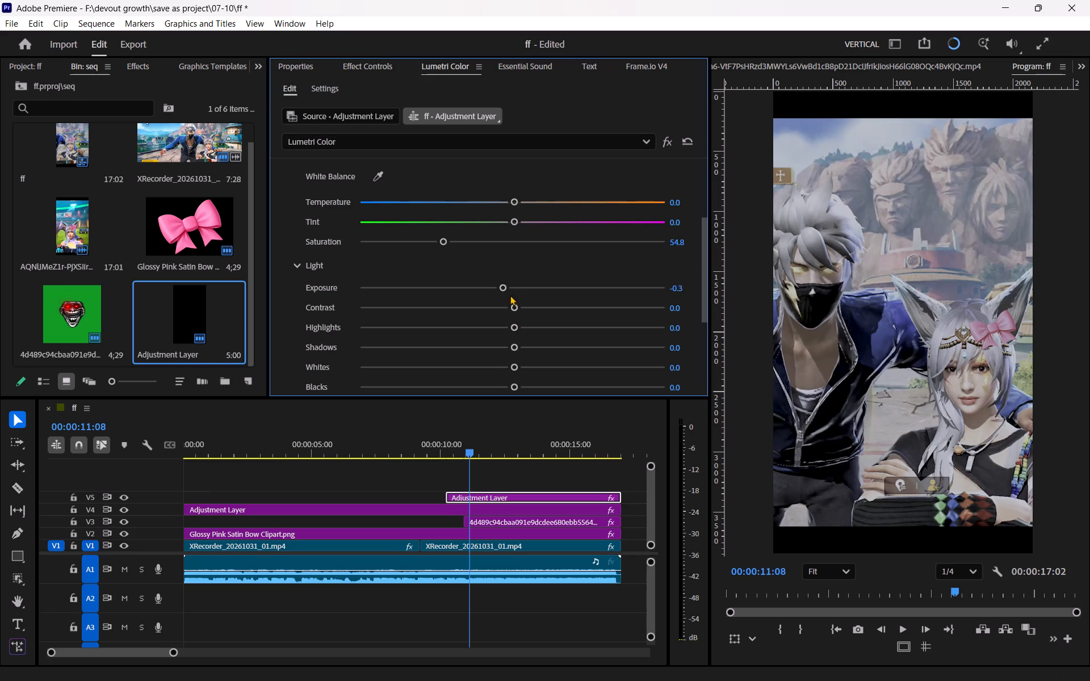
click(508, 287)
drag(512, 310, 488, 317)
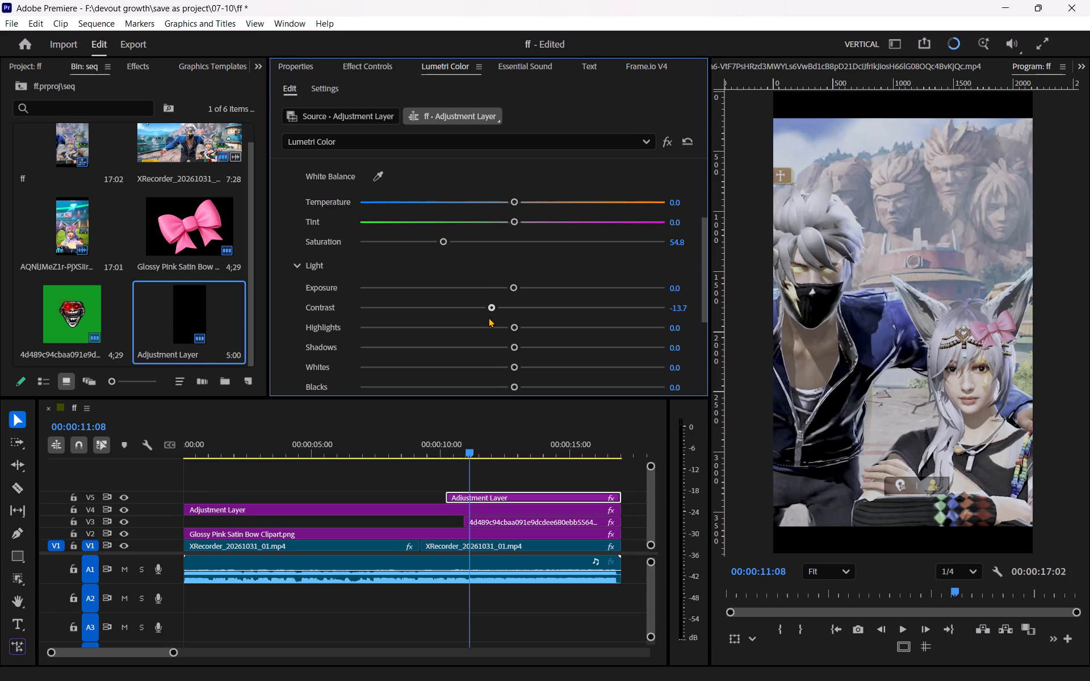
drag(488, 317, 484, 322)
Set the V5 adjustment layer's Lumetri highlights to 9.0 and shadows to -14.6.
drag(519, 326, 525, 327)
drag(512, 351, 491, 360)
drag(491, 360, 489, 362)
Set the V5 adjustment layer's Lumetri whites to 15.1 and blacks to -13.2.
drag(522, 369, 532, 369)
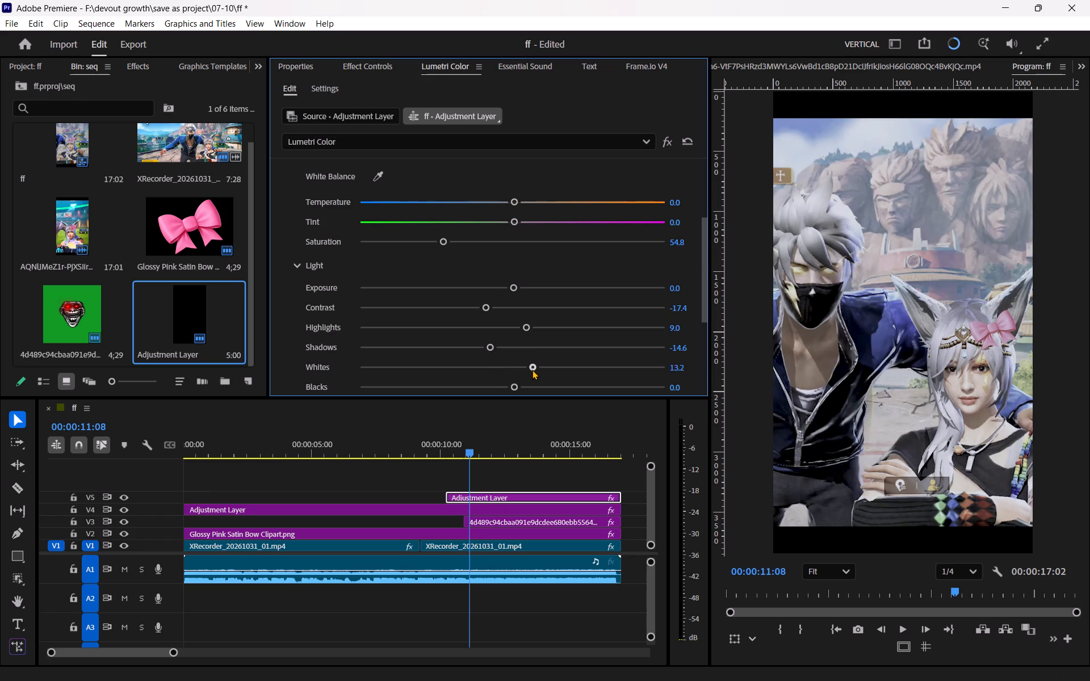
drag(532, 369, 534, 370)
drag(514, 386, 497, 393)
drag(497, 393, 480, 395)
drag(480, 395, 491, 395)
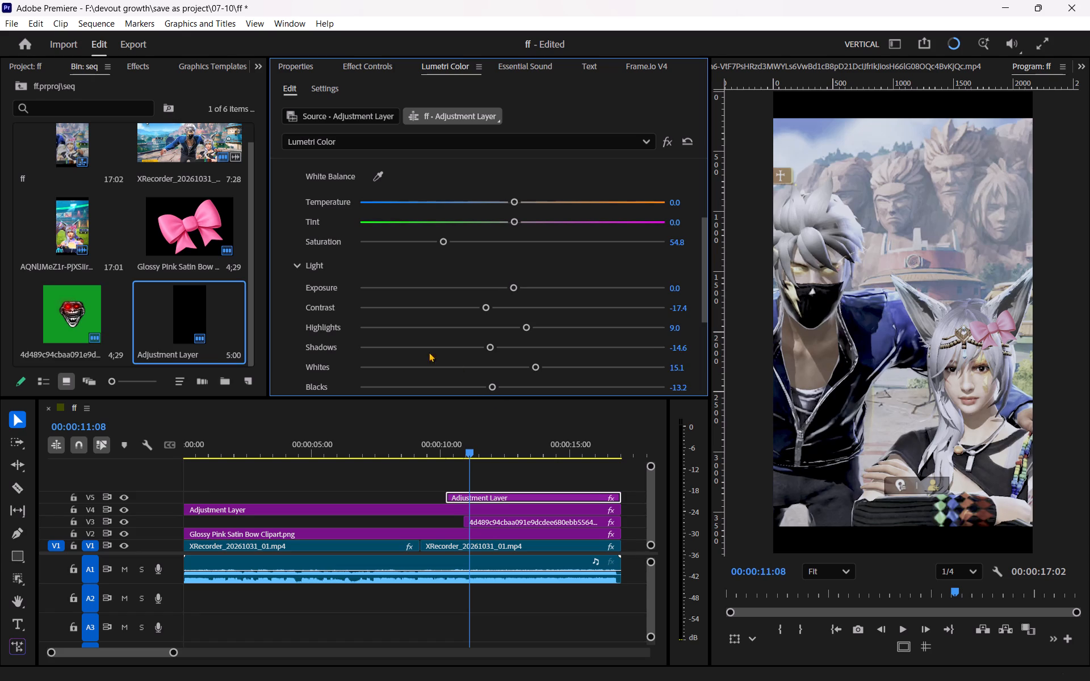
Expand the Lumetri Creative settings of the V5 adjustment layer.
scroll(417, 343, down, 7)
click(288, 316)
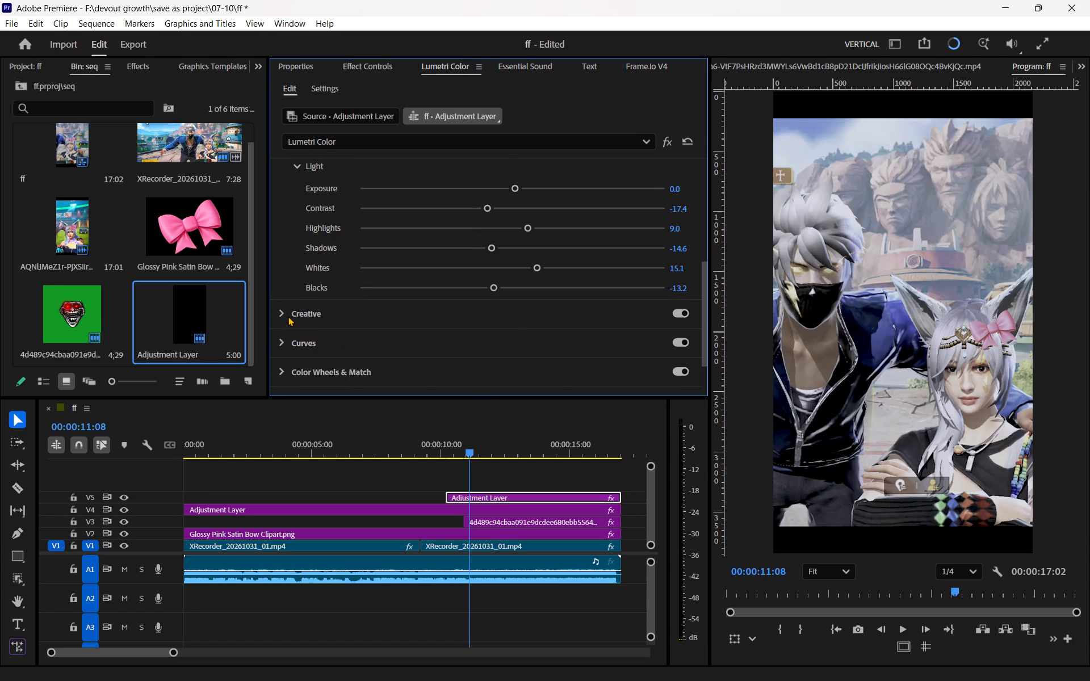
Play the section from before the V5 adjustment layer to 00:00:12:28 to check how the muted grade comes in.
drag(463, 447, 391, 480)
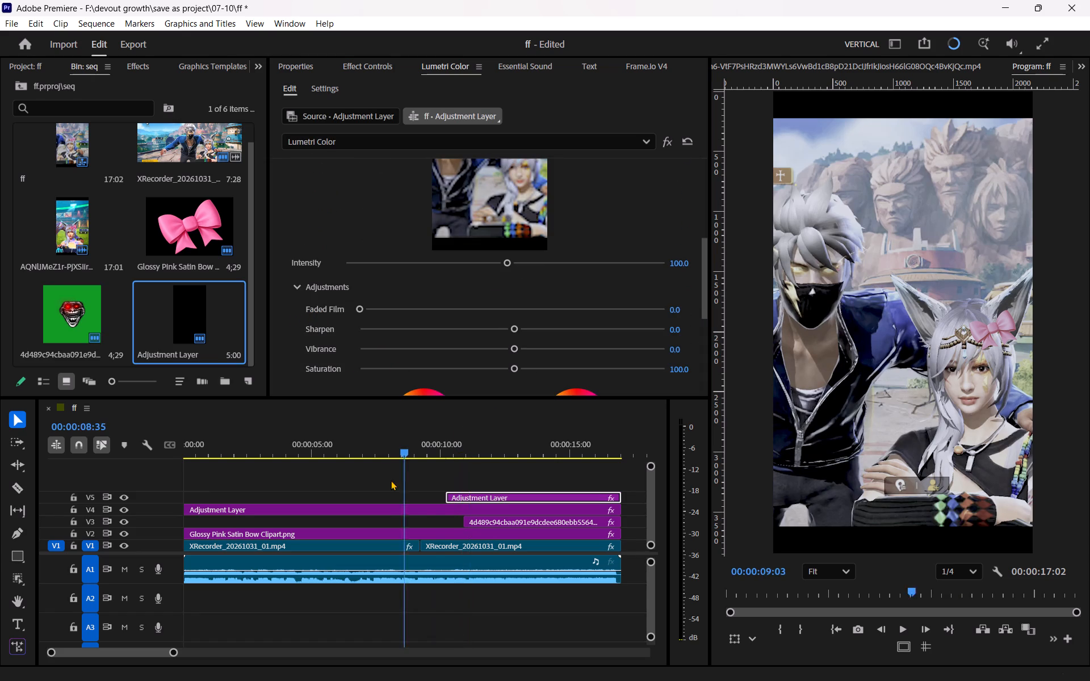
drag(391, 480, 389, 480)
click(445, 480)
key(space)
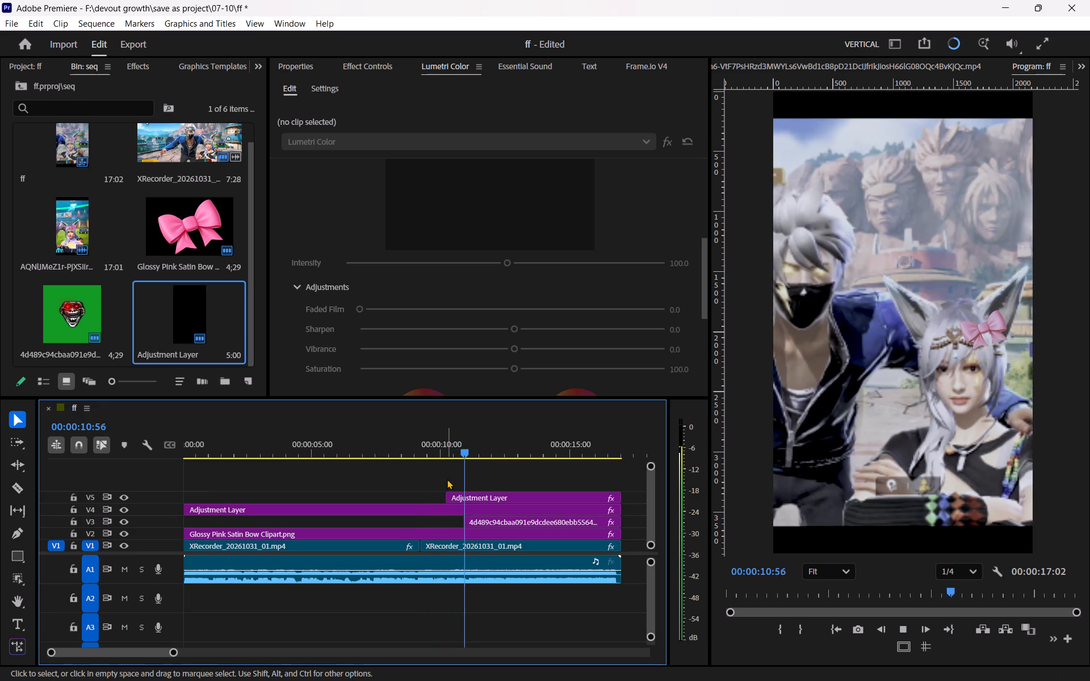
key(space)
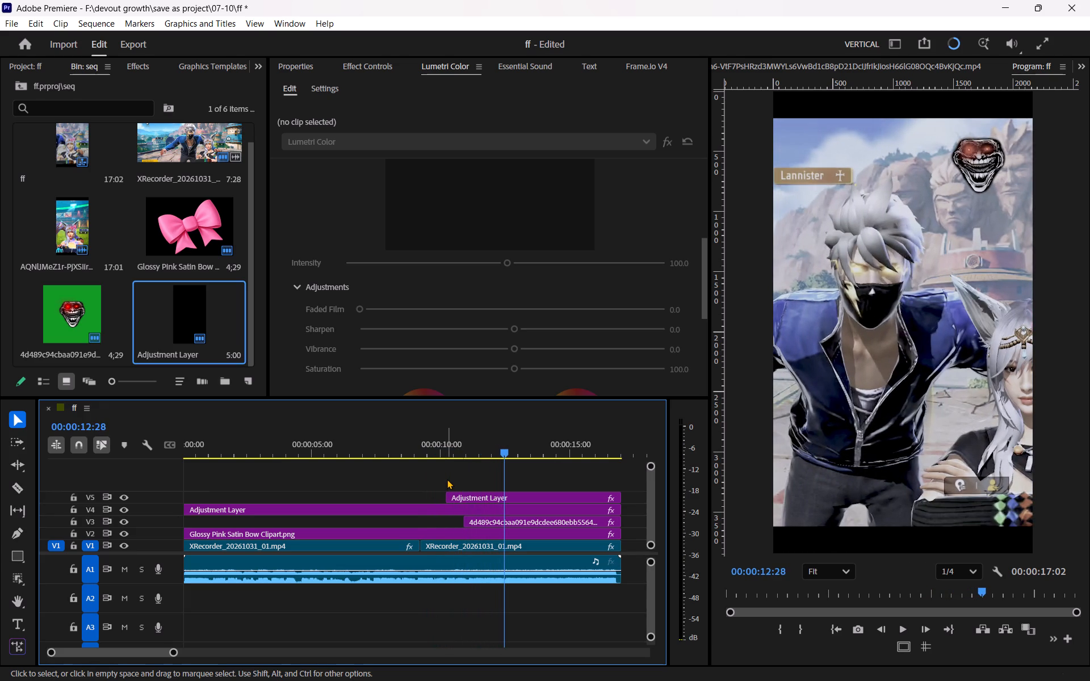
Extend the start of the V5 adjustment layer back to the cut between the two XRecorder clips on V1.
key(equal)
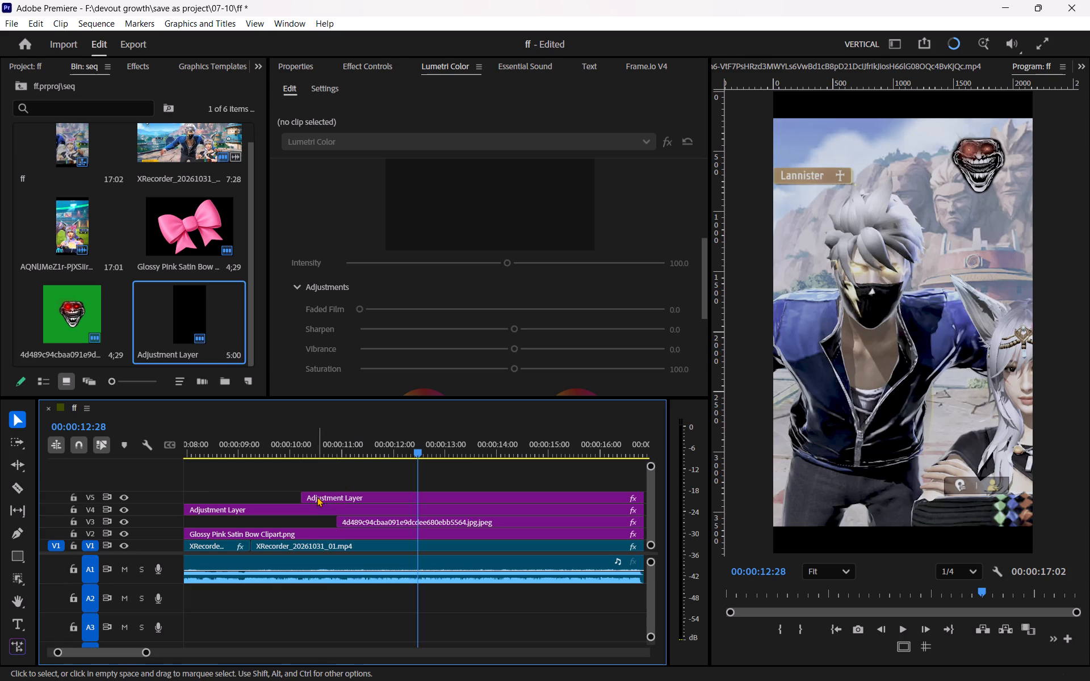
drag(300, 495, 265, 506)
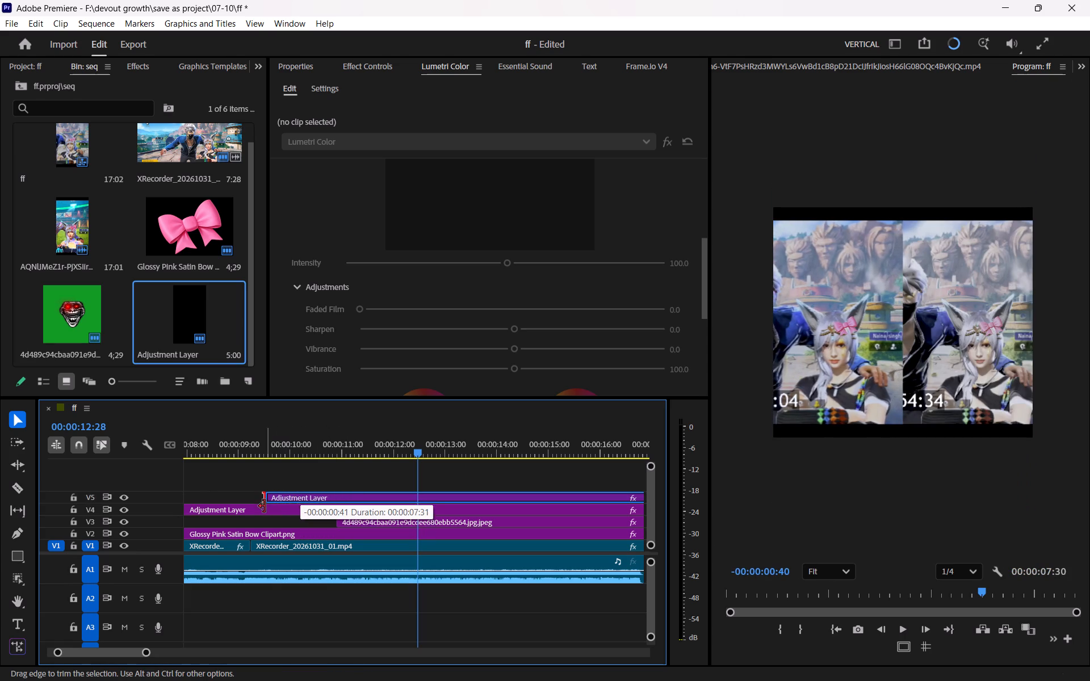
drag(265, 506, 251, 514)
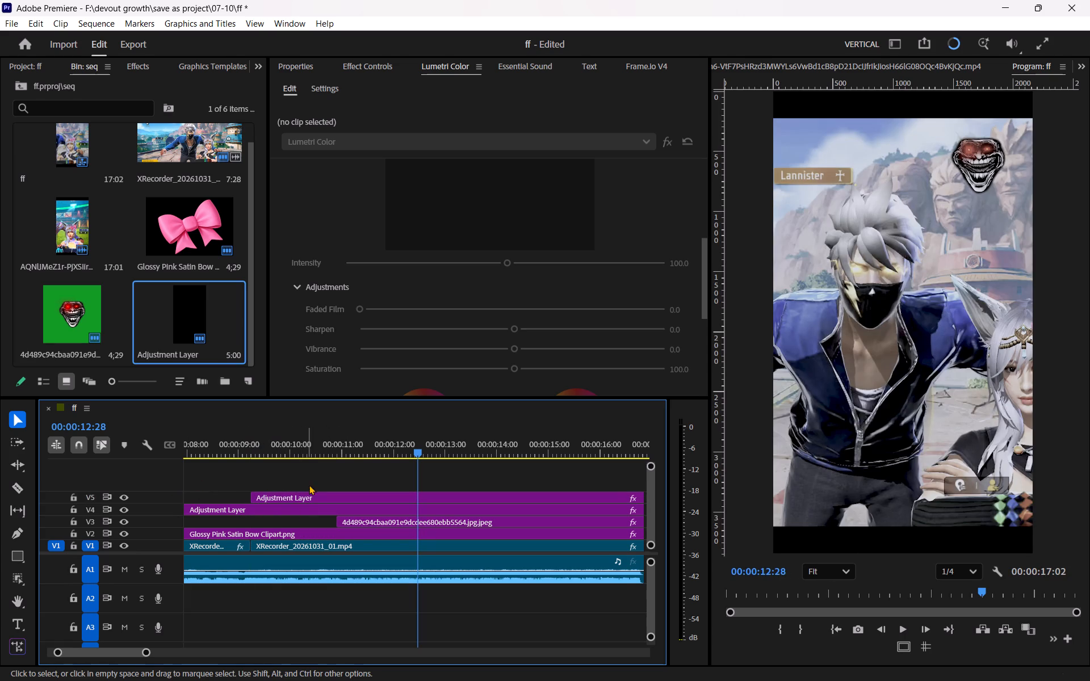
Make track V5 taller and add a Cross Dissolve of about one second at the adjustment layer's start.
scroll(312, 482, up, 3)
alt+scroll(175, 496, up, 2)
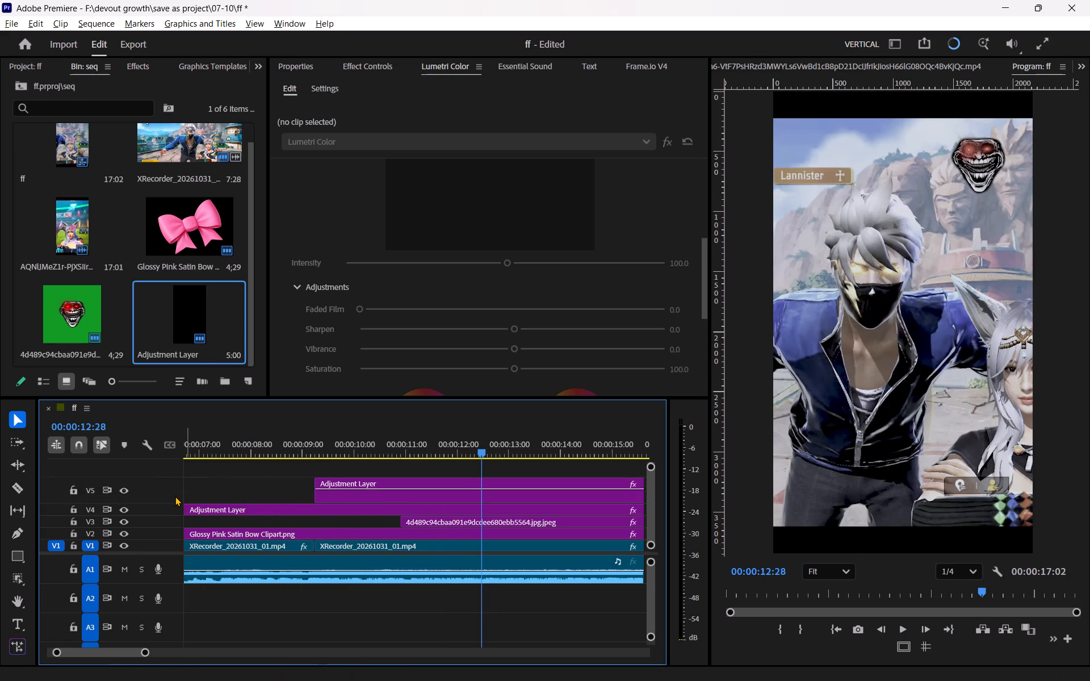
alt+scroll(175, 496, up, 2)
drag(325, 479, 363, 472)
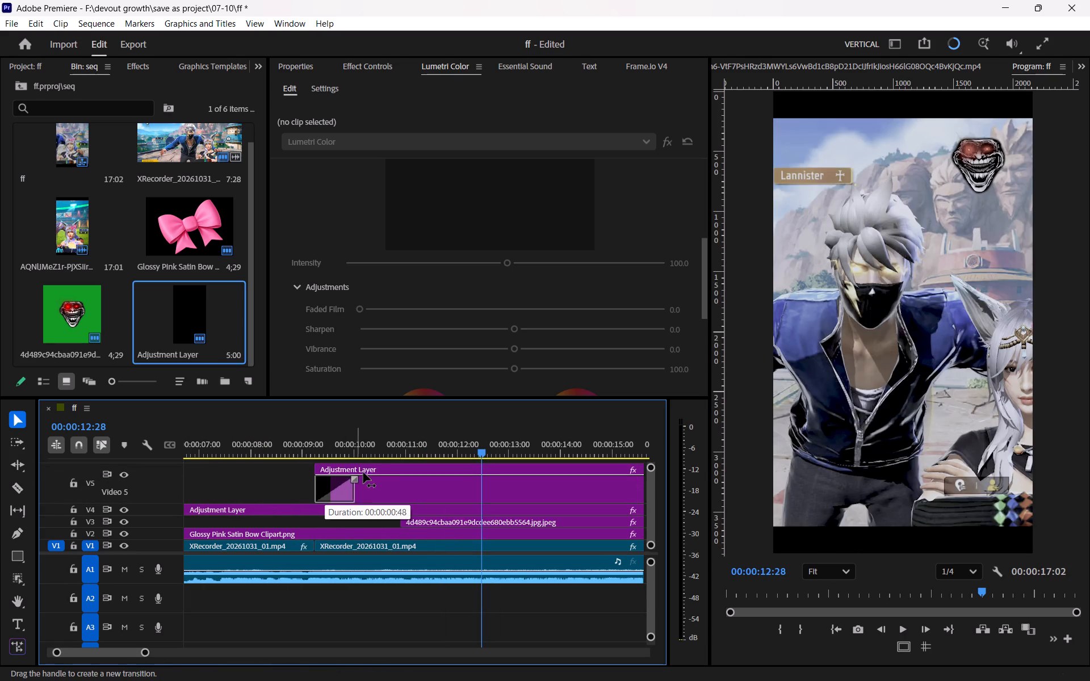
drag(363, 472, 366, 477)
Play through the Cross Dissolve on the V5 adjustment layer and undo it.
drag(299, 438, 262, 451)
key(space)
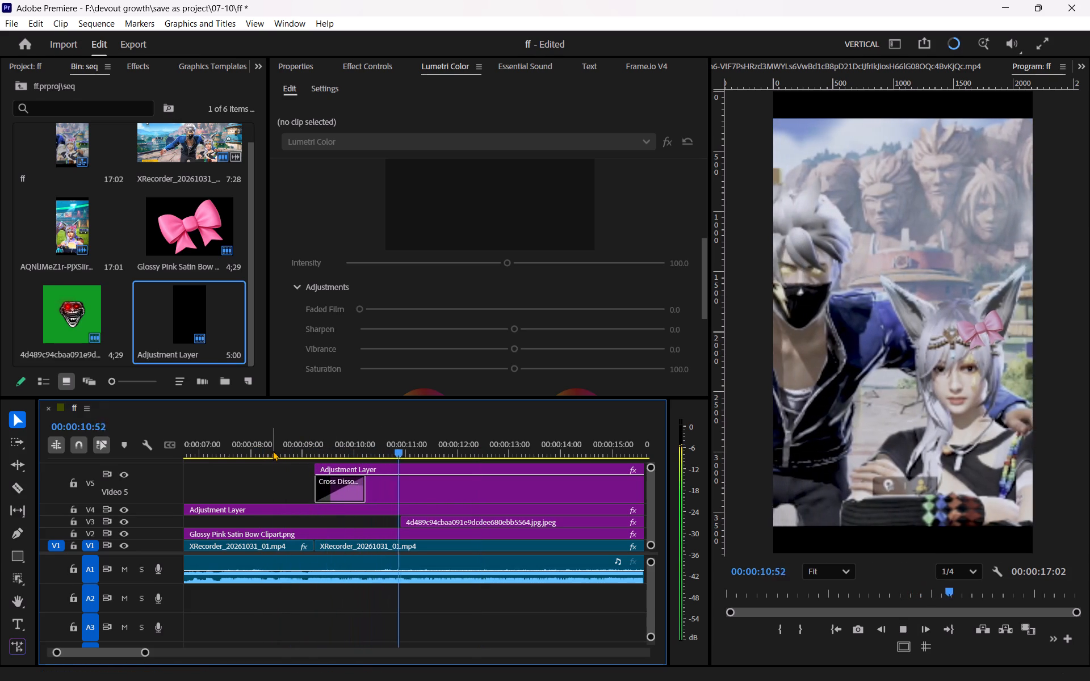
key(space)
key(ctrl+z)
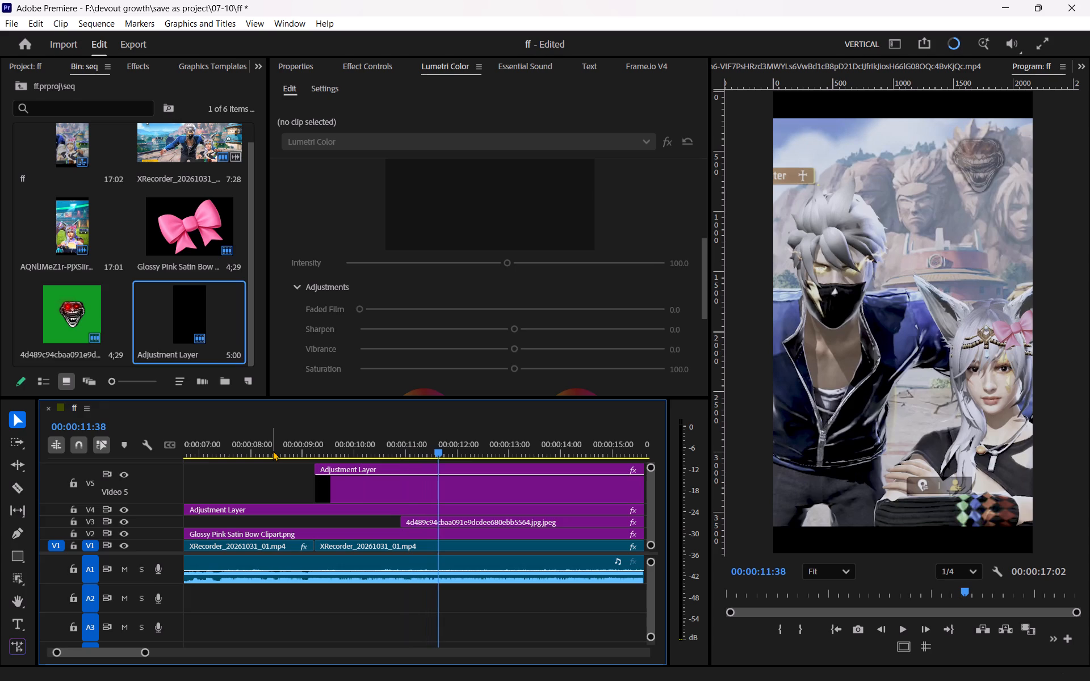
Select the adjustment layer on V5 and expand the Basic Correction settings of its Lumetri Color effect.
click(375, 58)
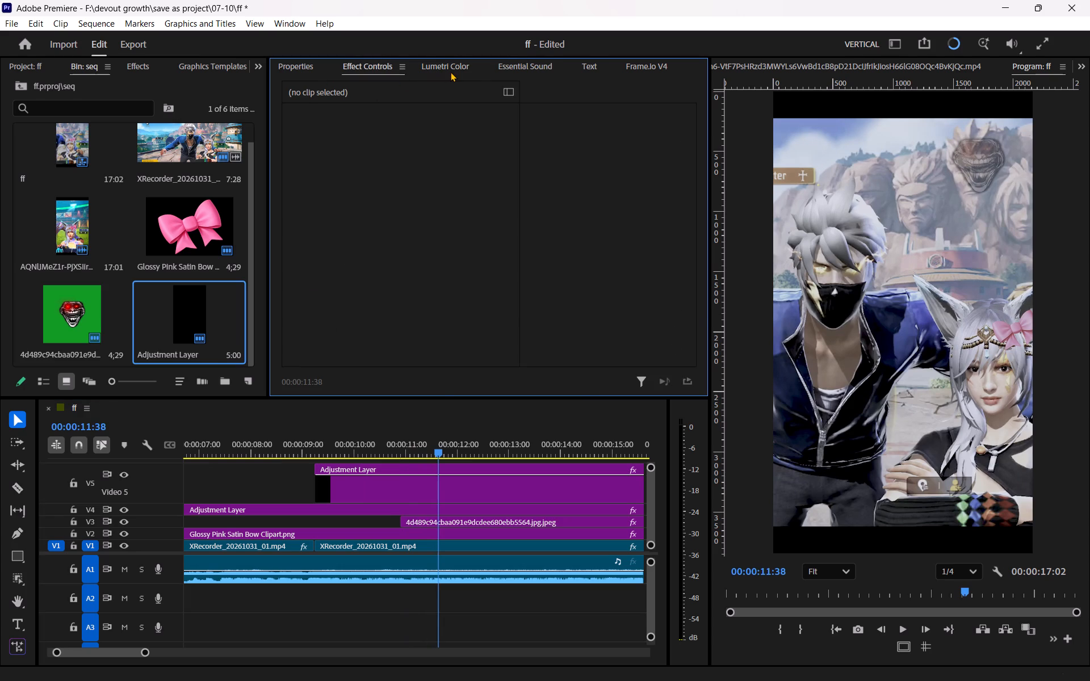
click(450, 72)
scroll(322, 159, up, 14)
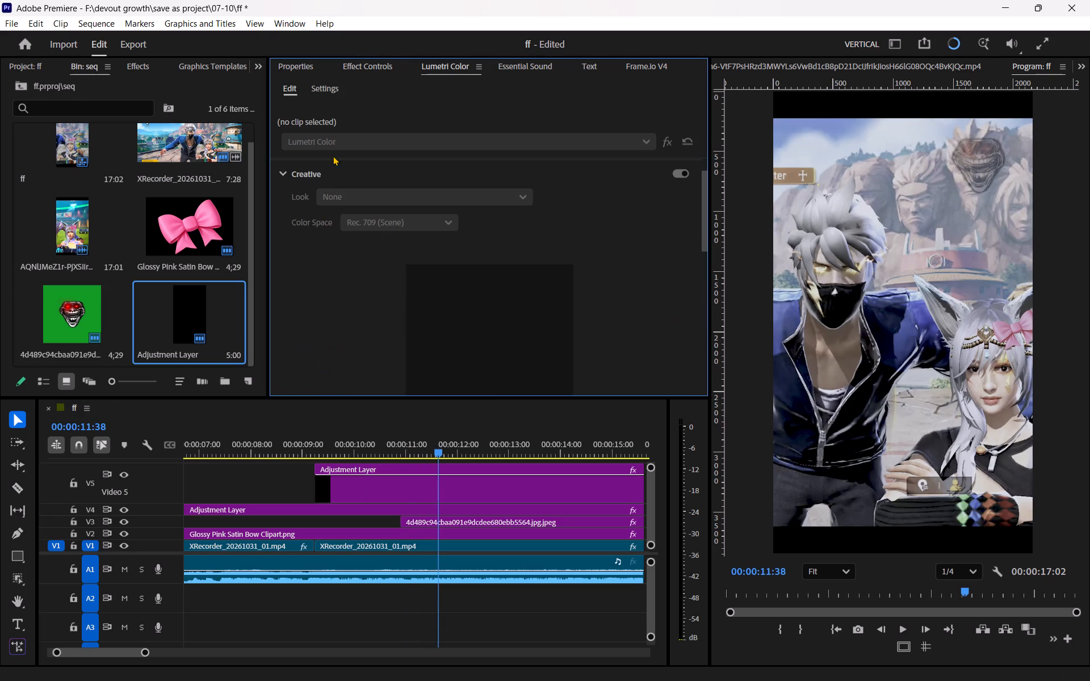
click(308, 62)
click(430, 62)
click(374, 62)
click(410, 483)
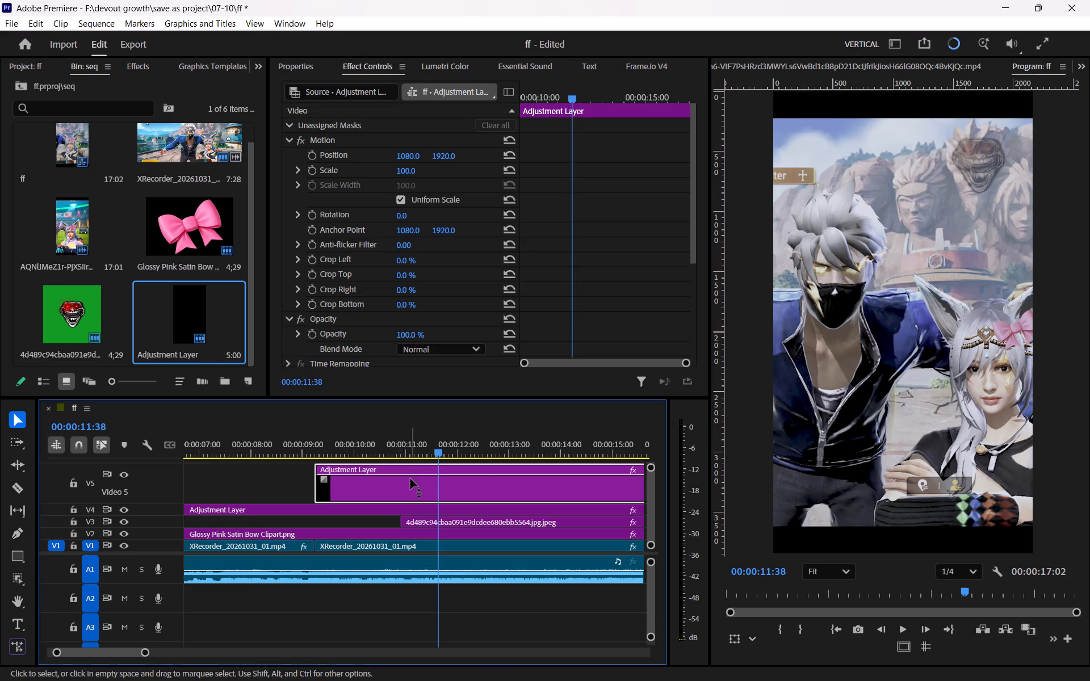
scroll(347, 263, down, 11)
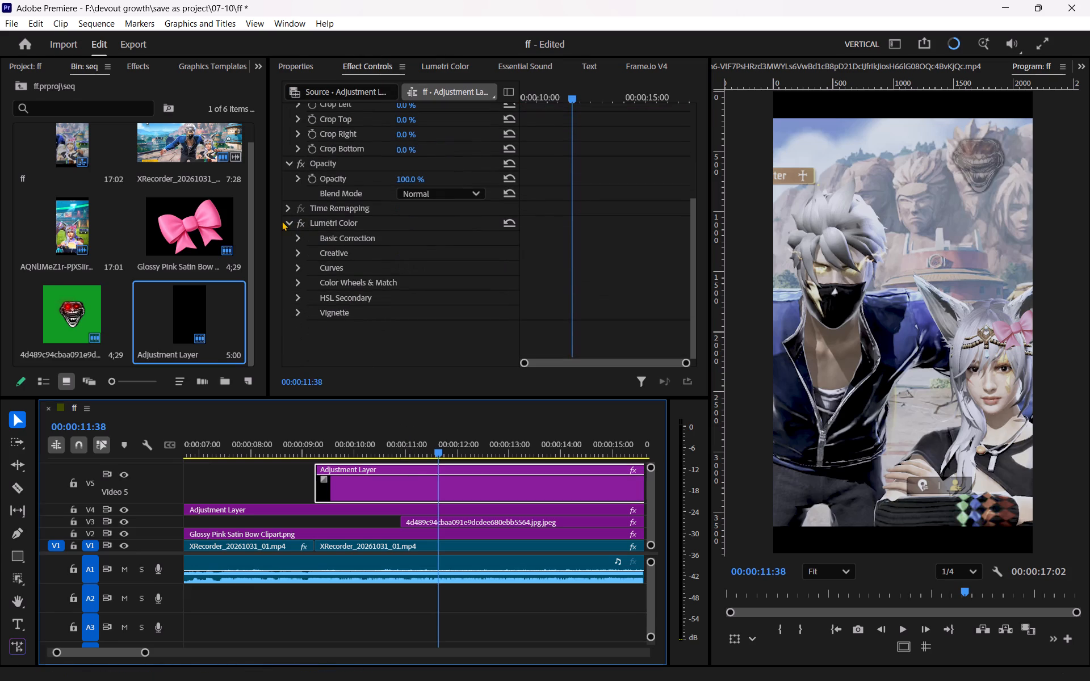
click(290, 220)
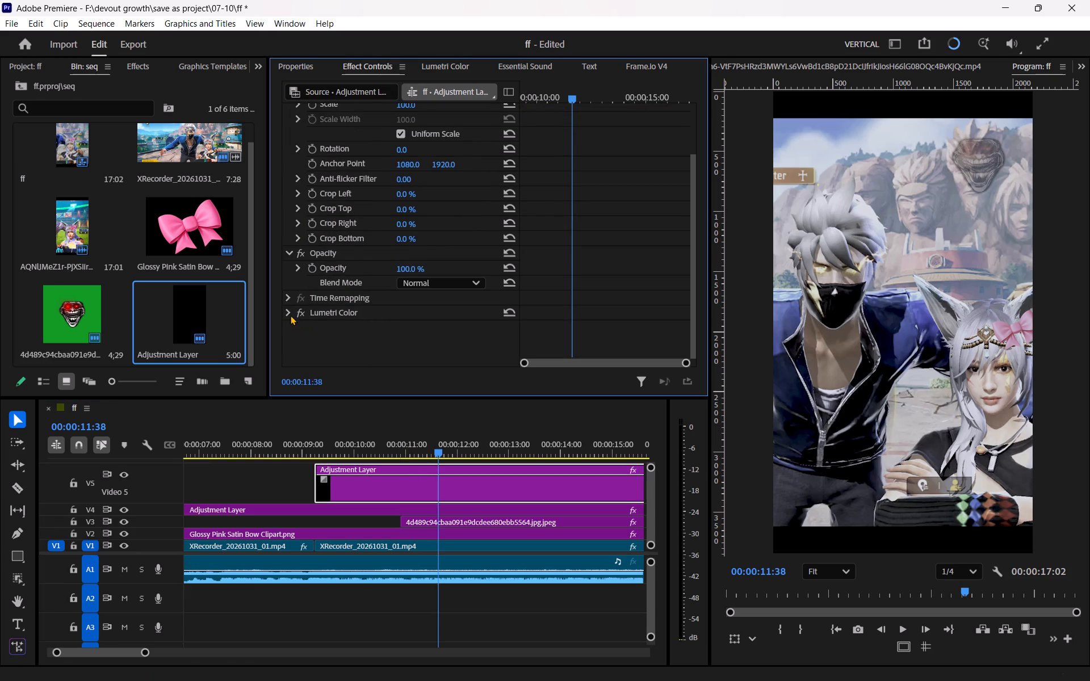
click(290, 313)
scroll(353, 324, down, 2)
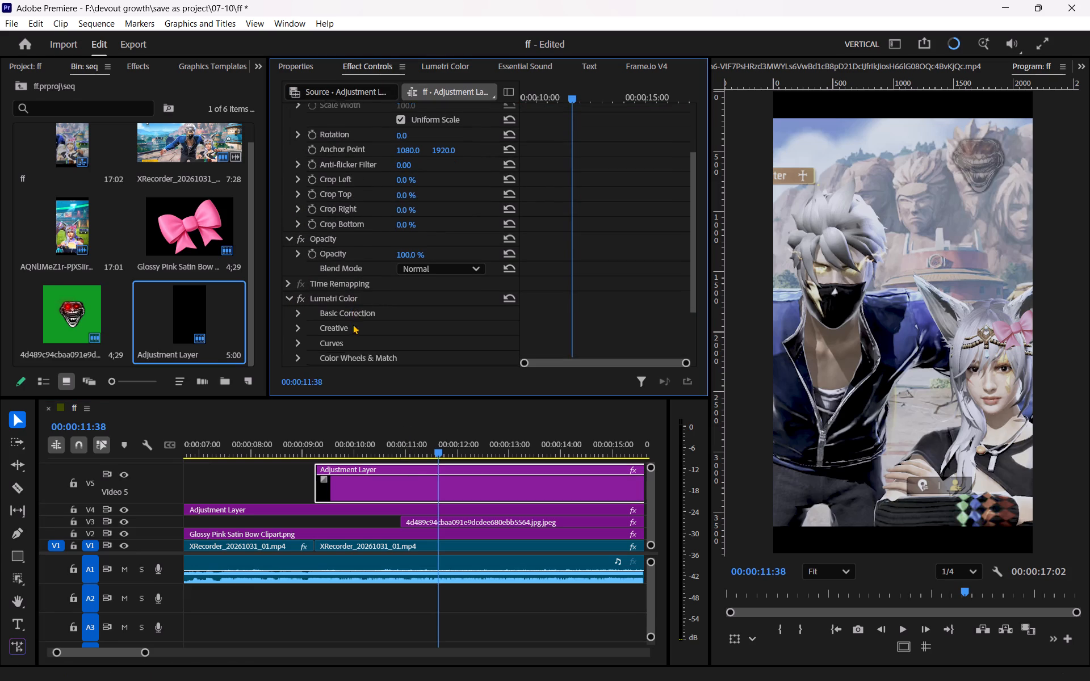
scroll(353, 324, down, 1)
click(301, 283)
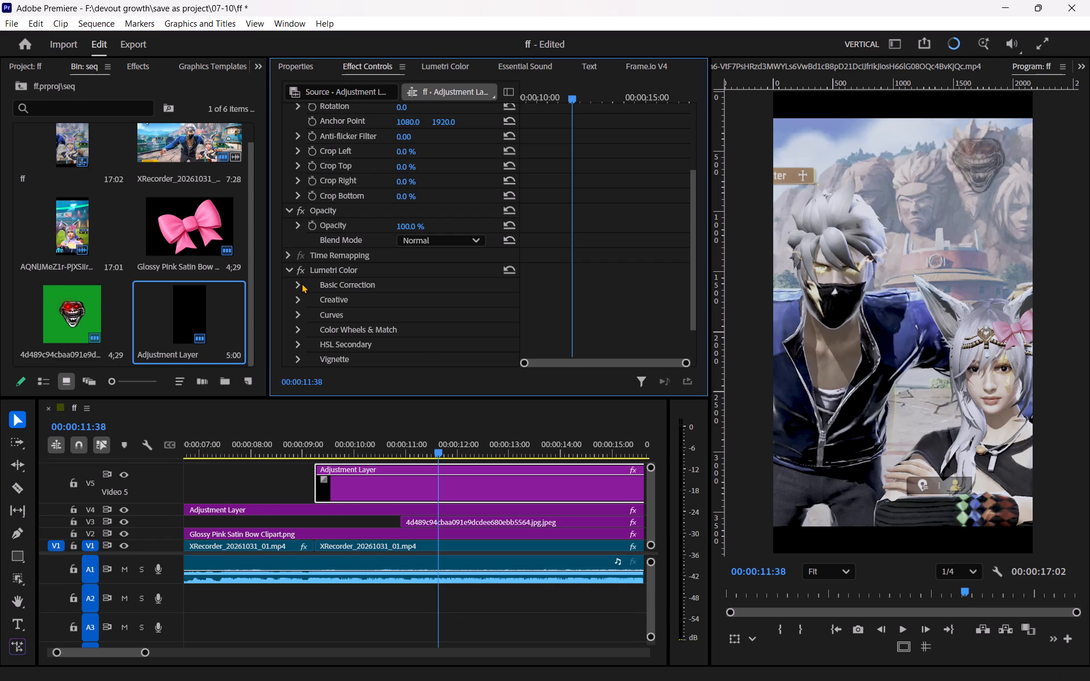
scroll(346, 272, down, 7)
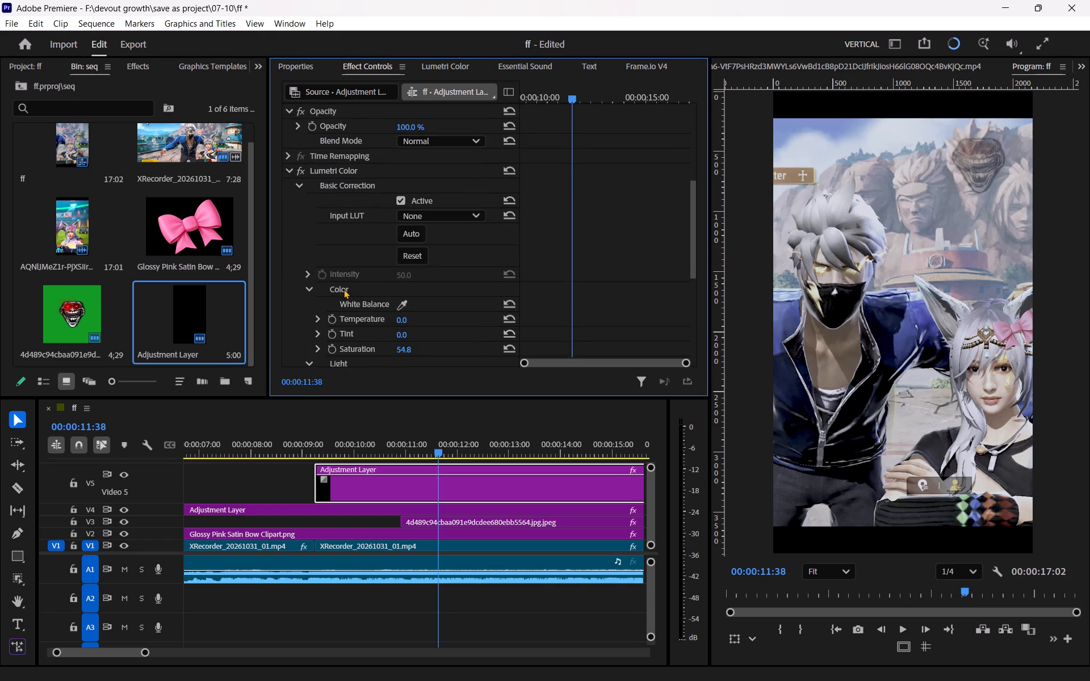
scroll(350, 298, down, 8)
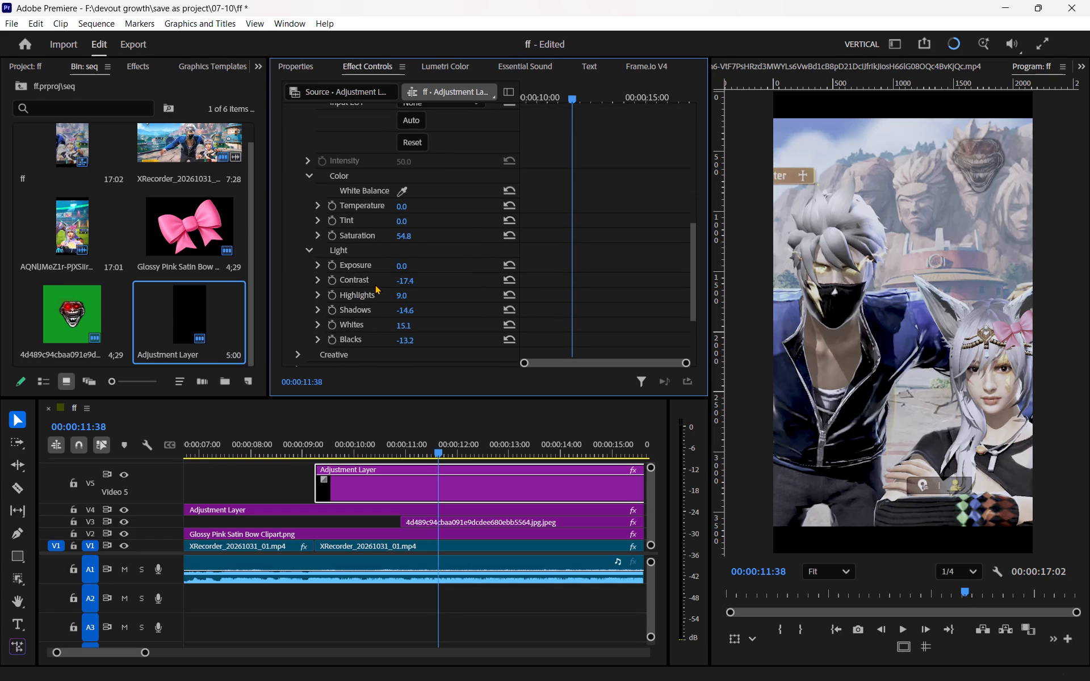
At 00:00:10:41, add keyframes for the V5 adjustment layer's Saturation, Contrast, Highlights, Shadows, Whites and Blacks.
drag(422, 444, 389, 452)
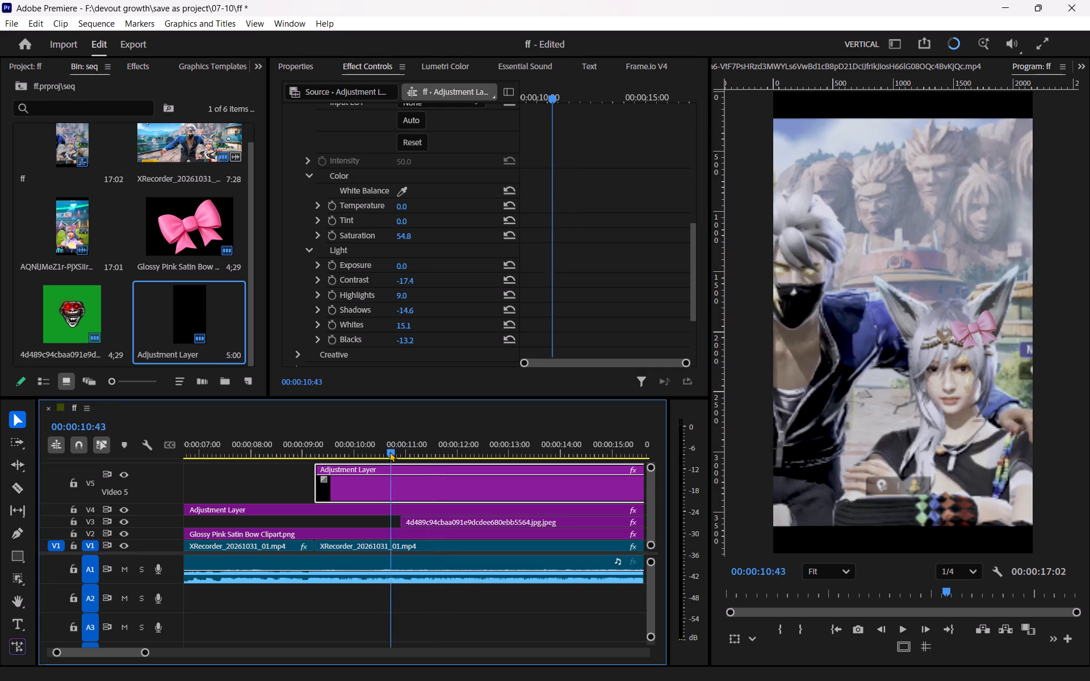
drag(389, 452, 353, 473)
key(space)
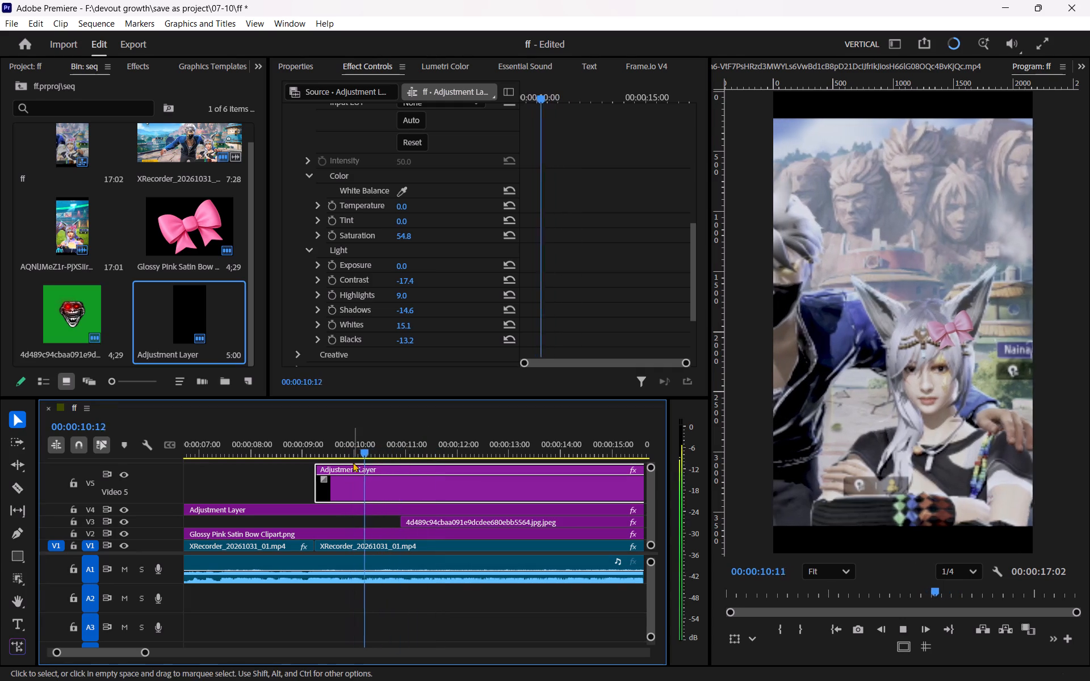
key(space)
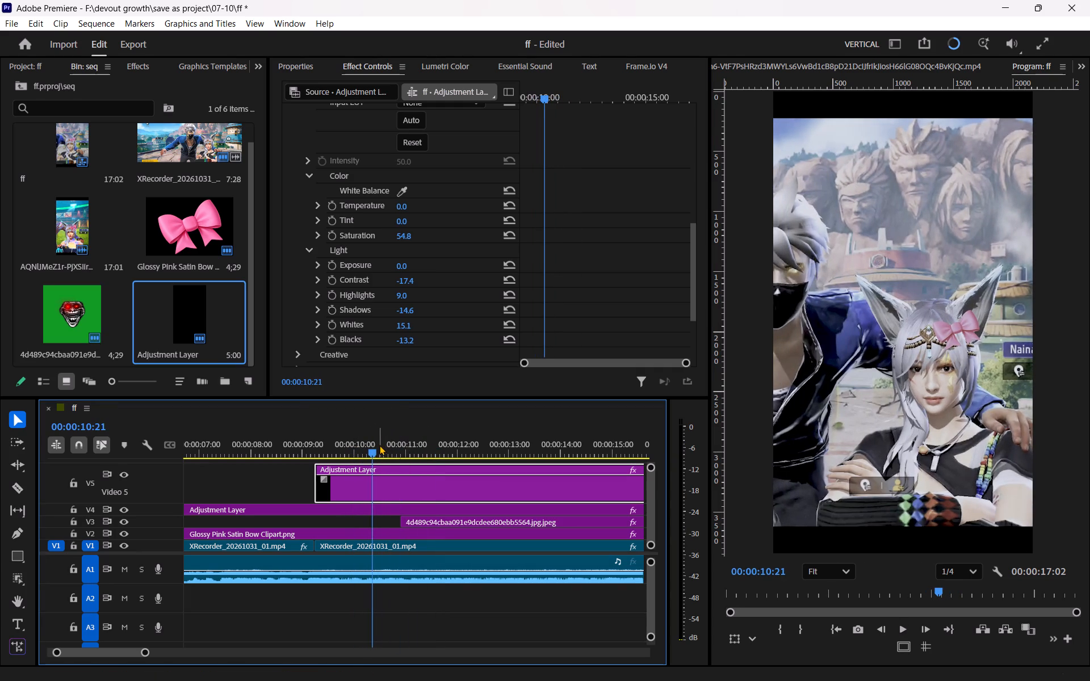
drag(379, 445, 398, 452)
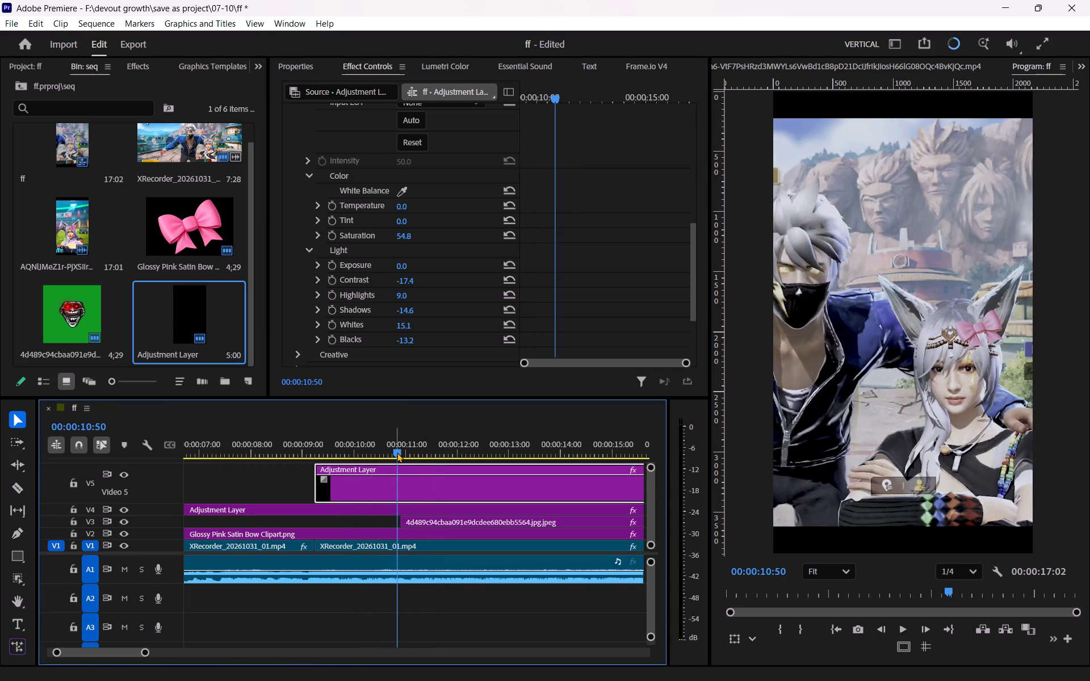
drag(396, 448, 391, 448)
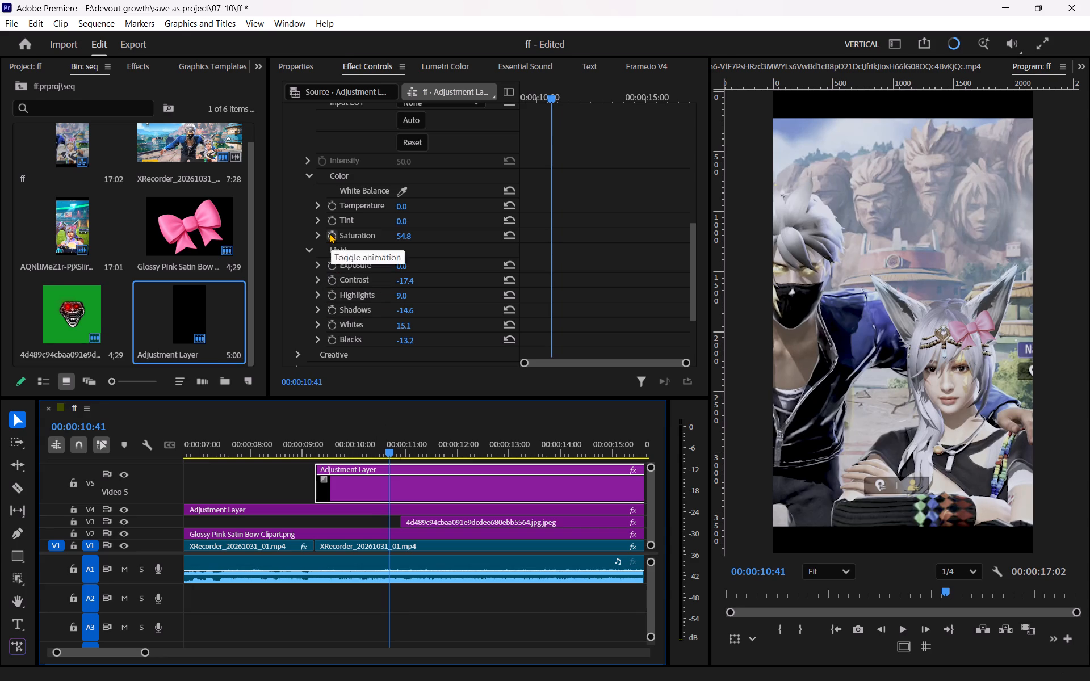
click(329, 233)
click(333, 281)
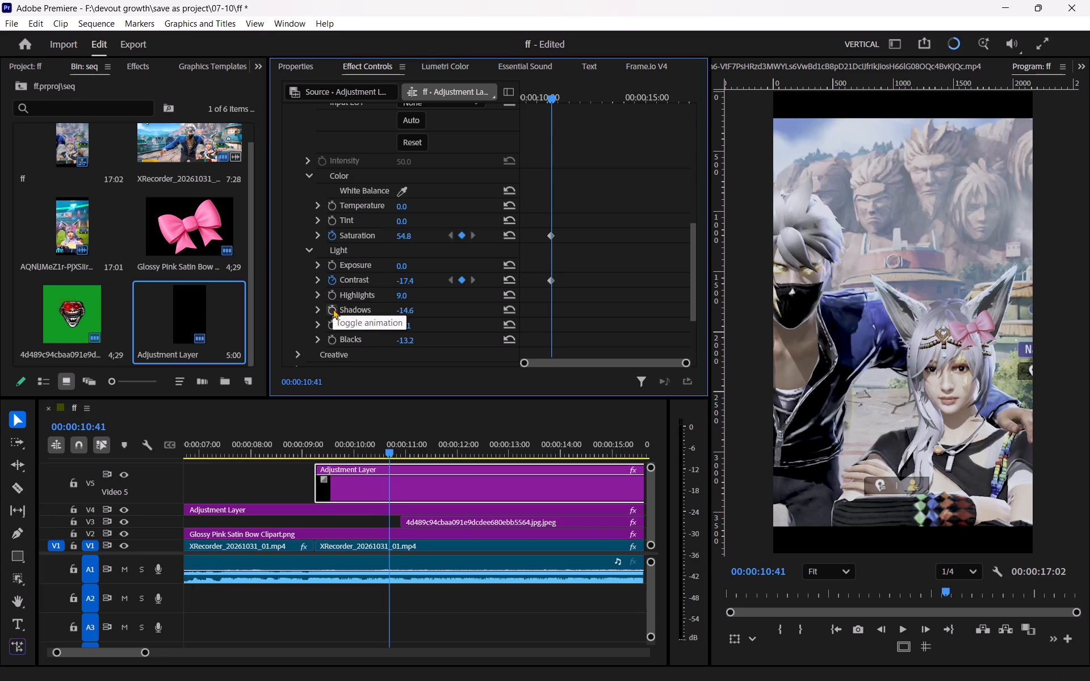
click(333, 309)
click(333, 293)
scroll(330, 311, down, 2)
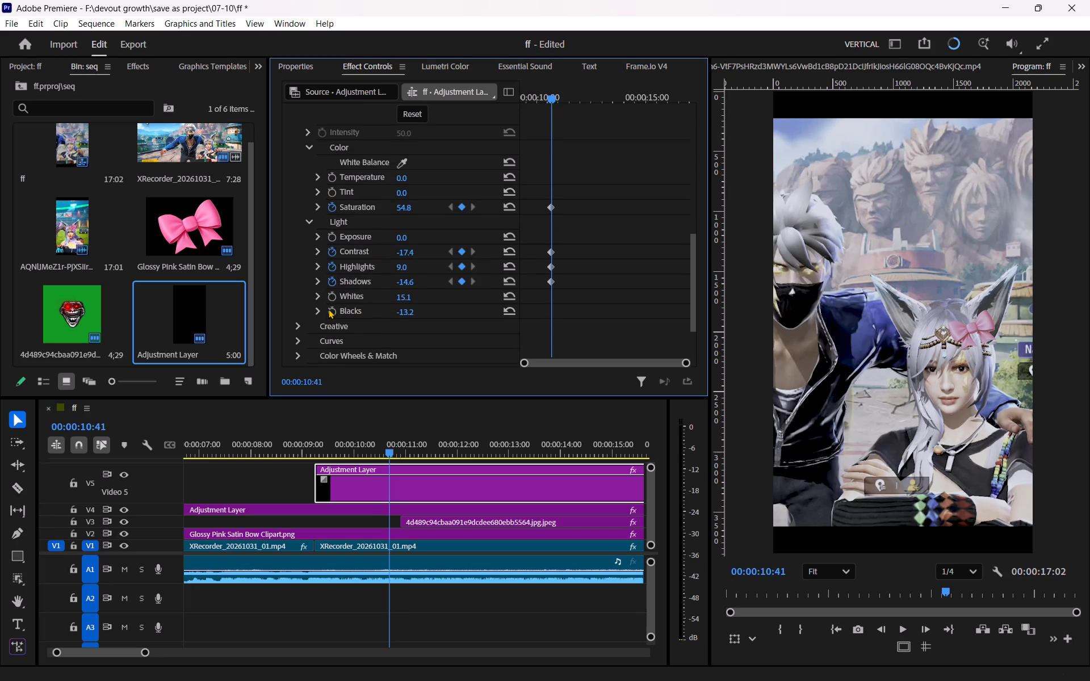
click(332, 295)
click(335, 314)
At the V5 adjustment layer's start, 00:00:09:14, keyframe Saturation at its default 100 and Contrast, Highlights, Shadows, Whites and Blacks at 0.
drag(554, 93, 492, 154)
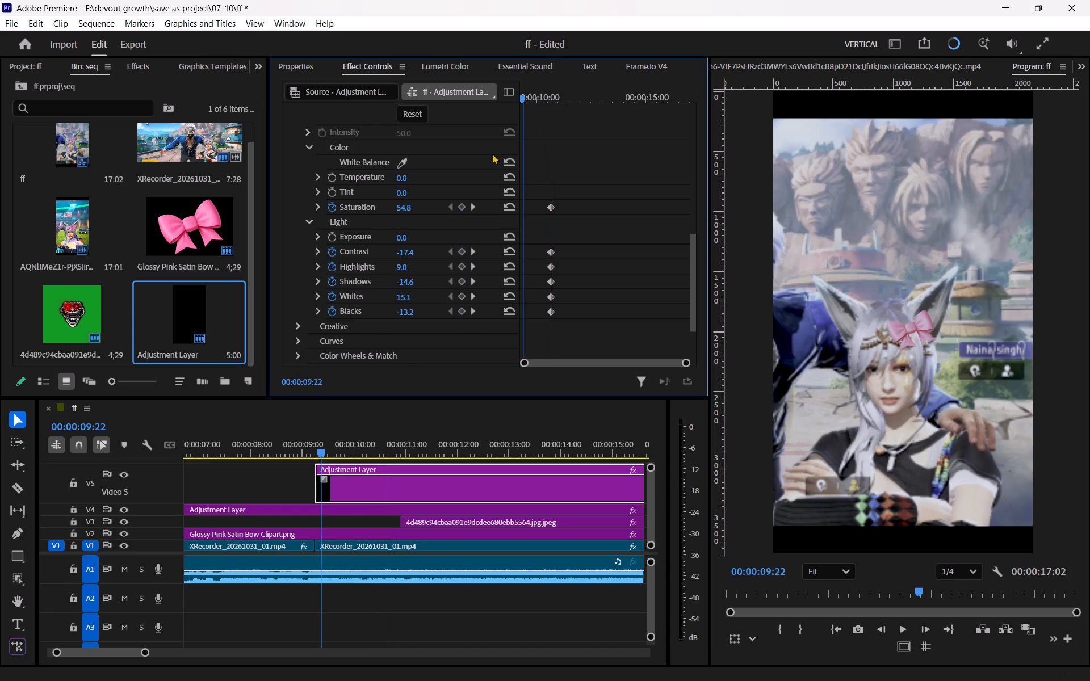
drag(492, 154, 492, 154)
click(507, 204)
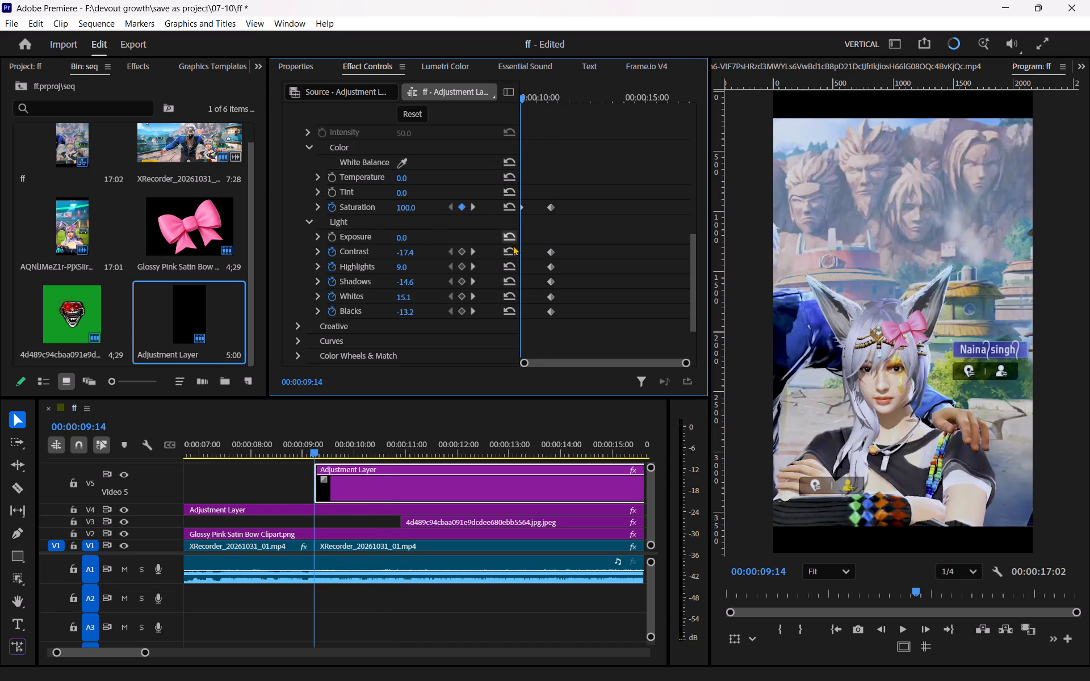
click(510, 250)
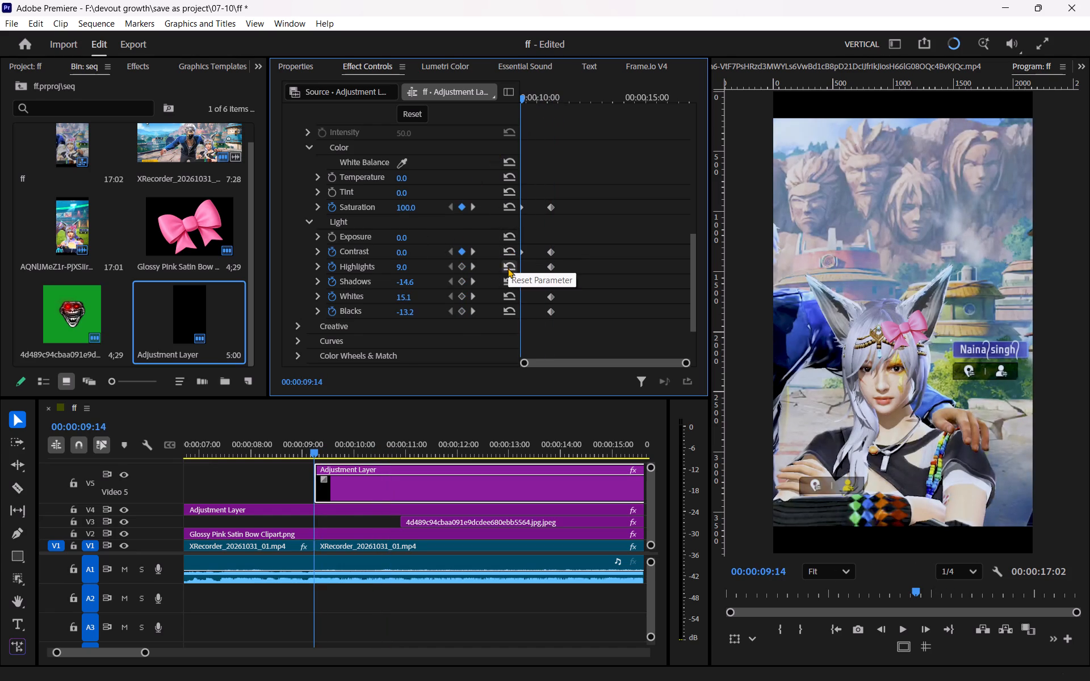
click(508, 264)
click(508, 279)
click(510, 295)
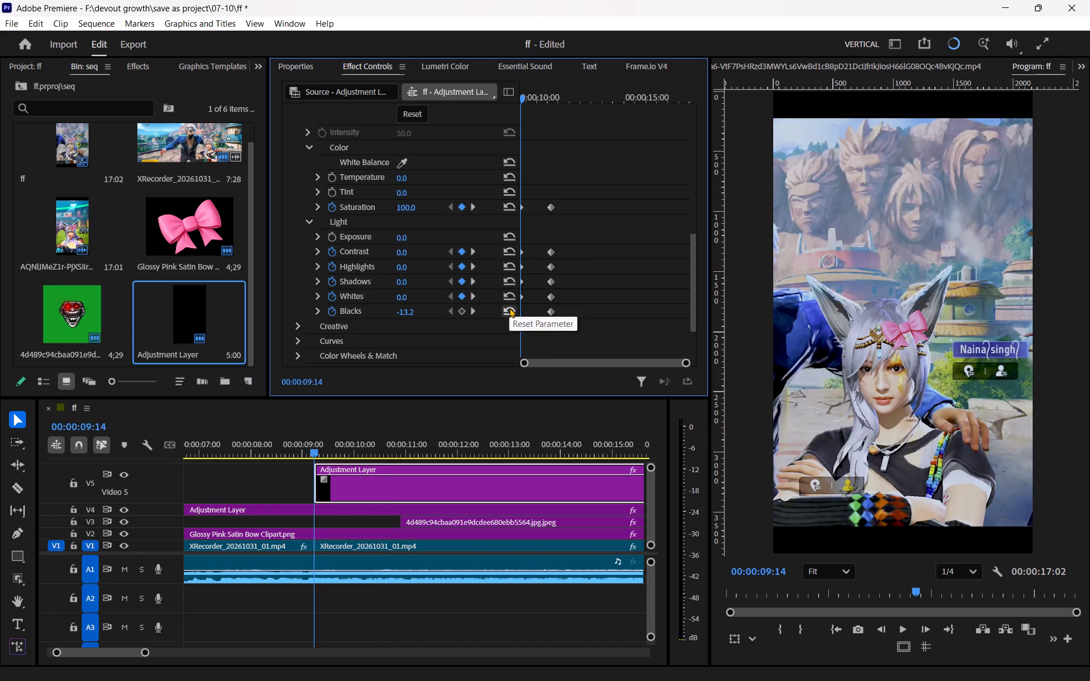
click(509, 308)
Apply Ease In and Ease Out to all the Basic Correction keyframes on the V5 adjustment layer.
drag(579, 190, 498, 344)
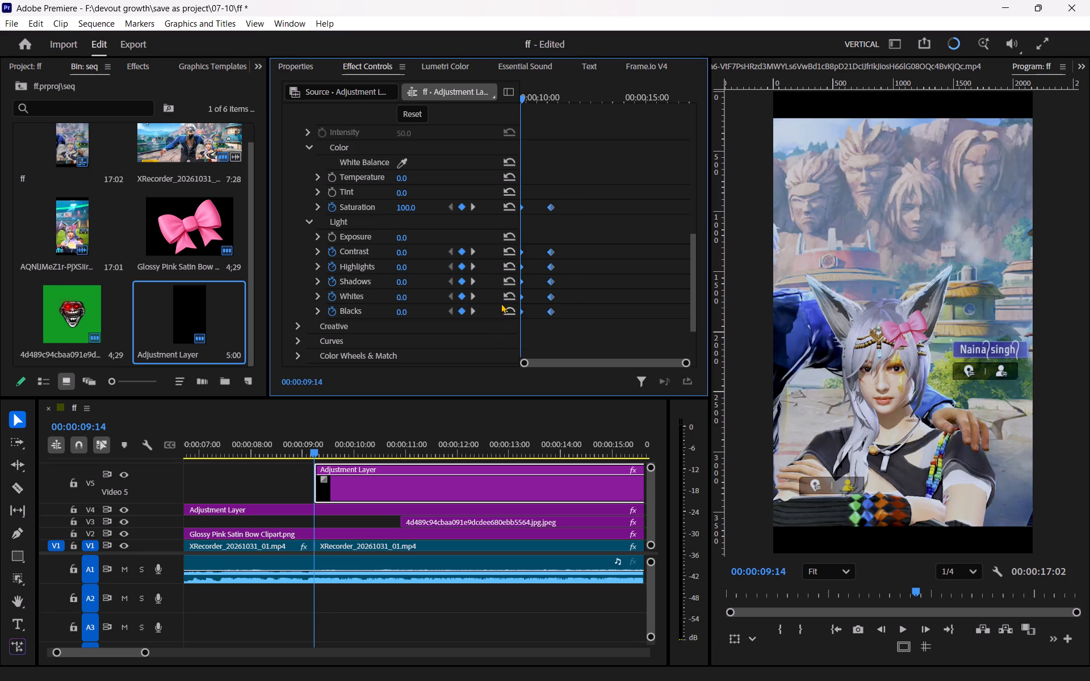
right_click(550, 204)
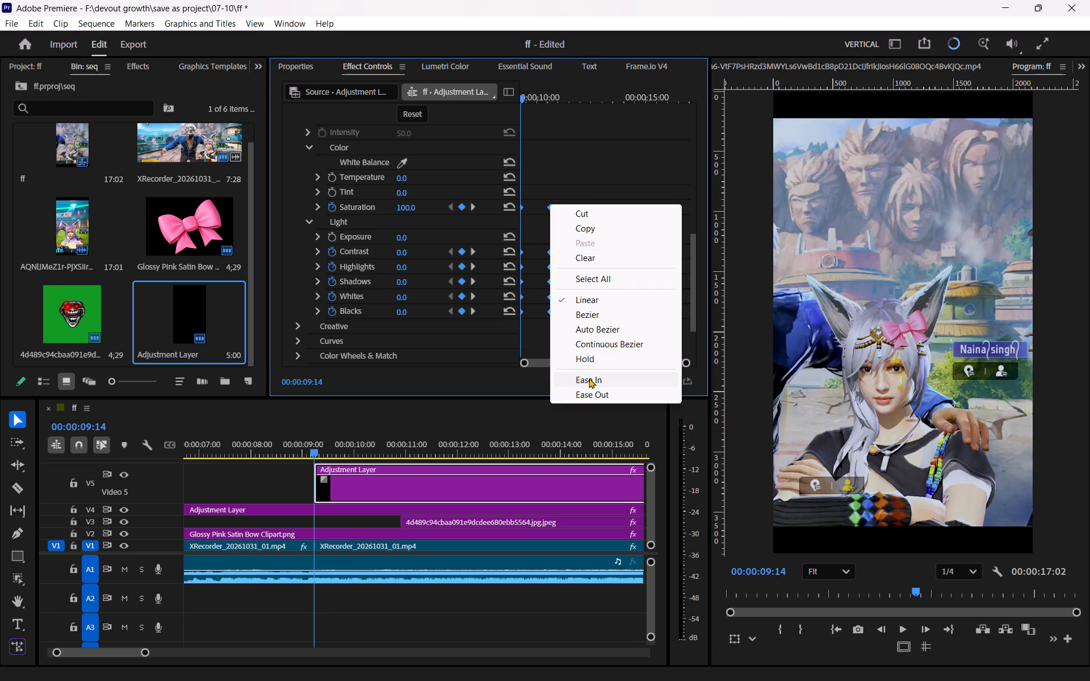
click(589, 378)
right_click(551, 205)
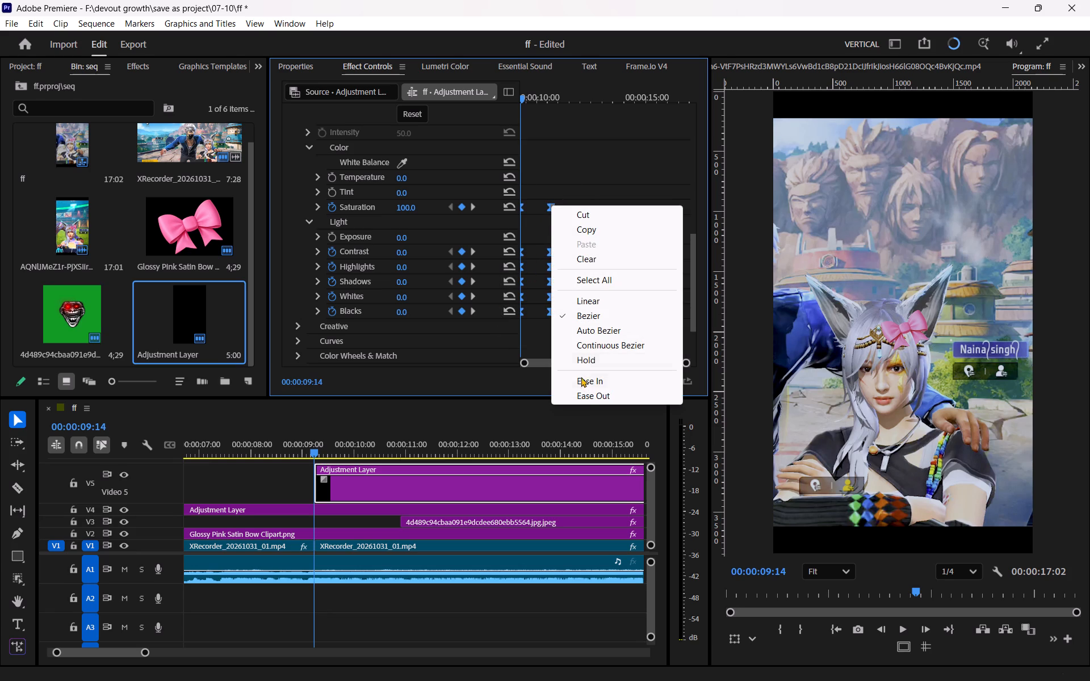
click(584, 400)
Play briefly from 00:00:08:36 and shrink track V5 back to the height of the other video tracks.
drag(307, 434, 284, 456)
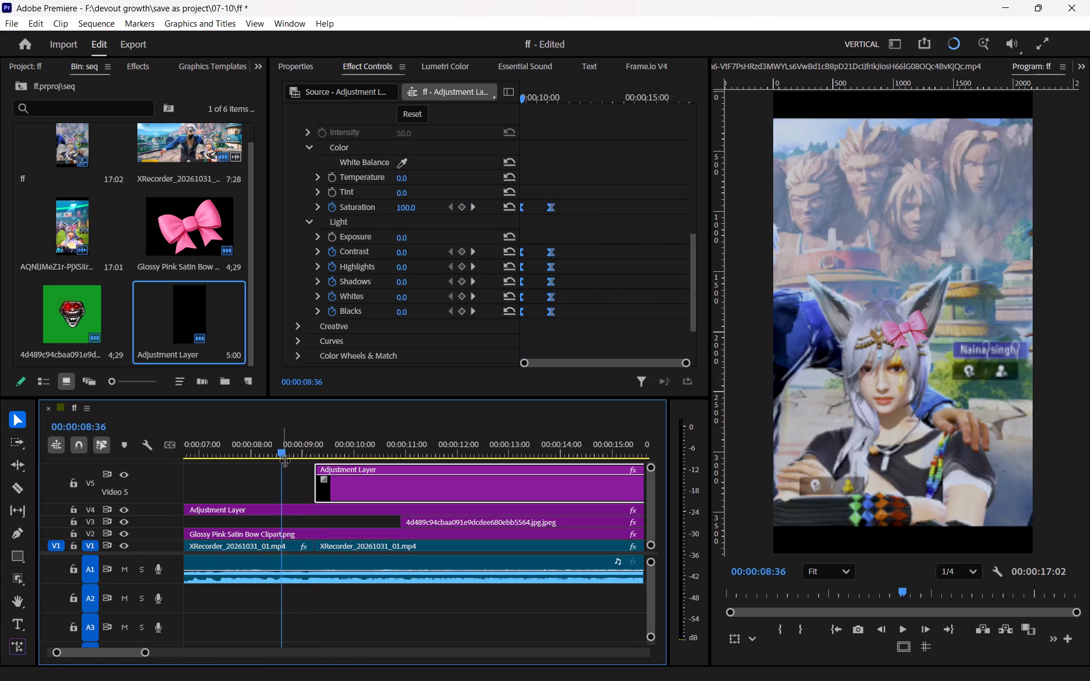
key(space)
key(space)
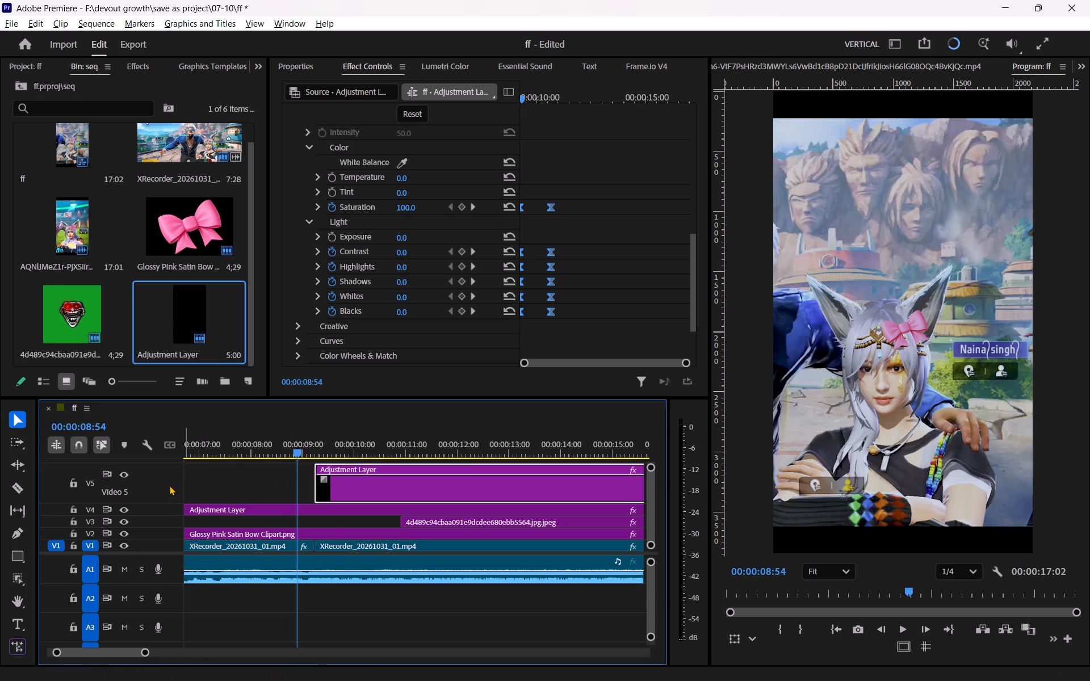
alt+scroll(169, 485, down, 7)
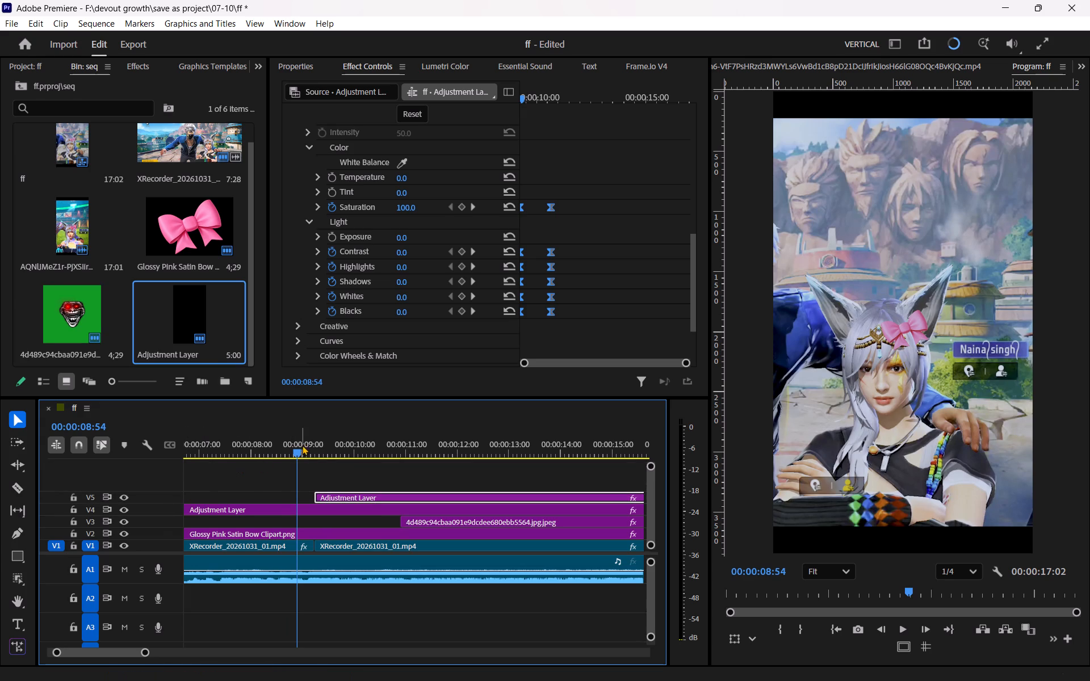
Play from before the V5 adjustment layer to 00:00:15:28 to check the keyframed change to the muted grade.
drag(298, 442, 269, 450)
key(space)
click(338, 466)
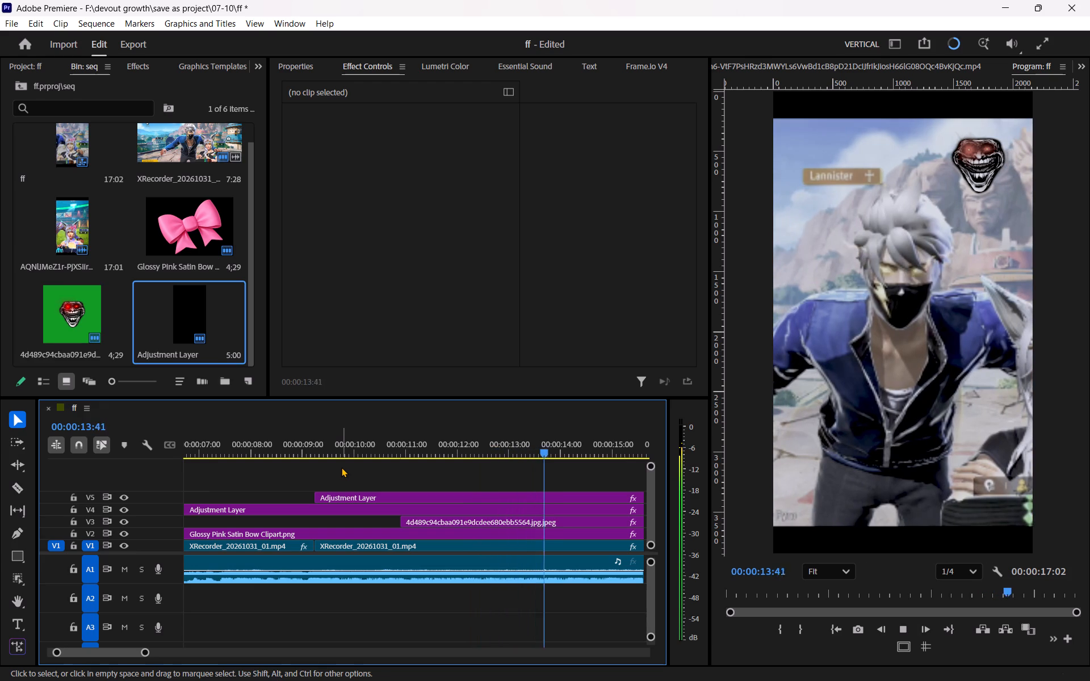
key(space)
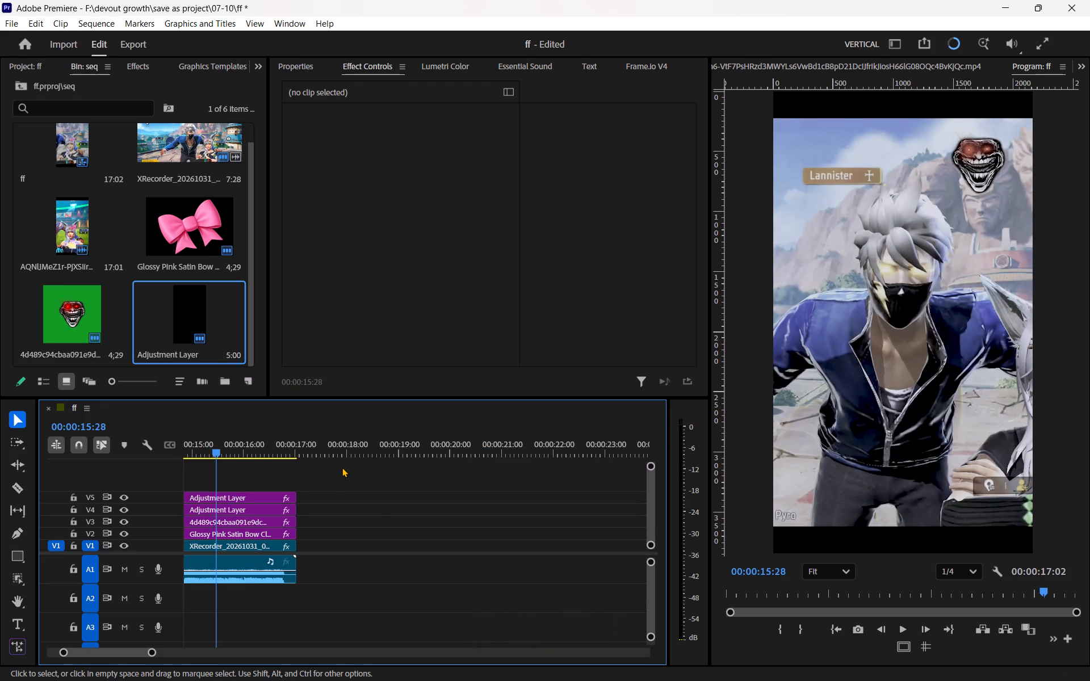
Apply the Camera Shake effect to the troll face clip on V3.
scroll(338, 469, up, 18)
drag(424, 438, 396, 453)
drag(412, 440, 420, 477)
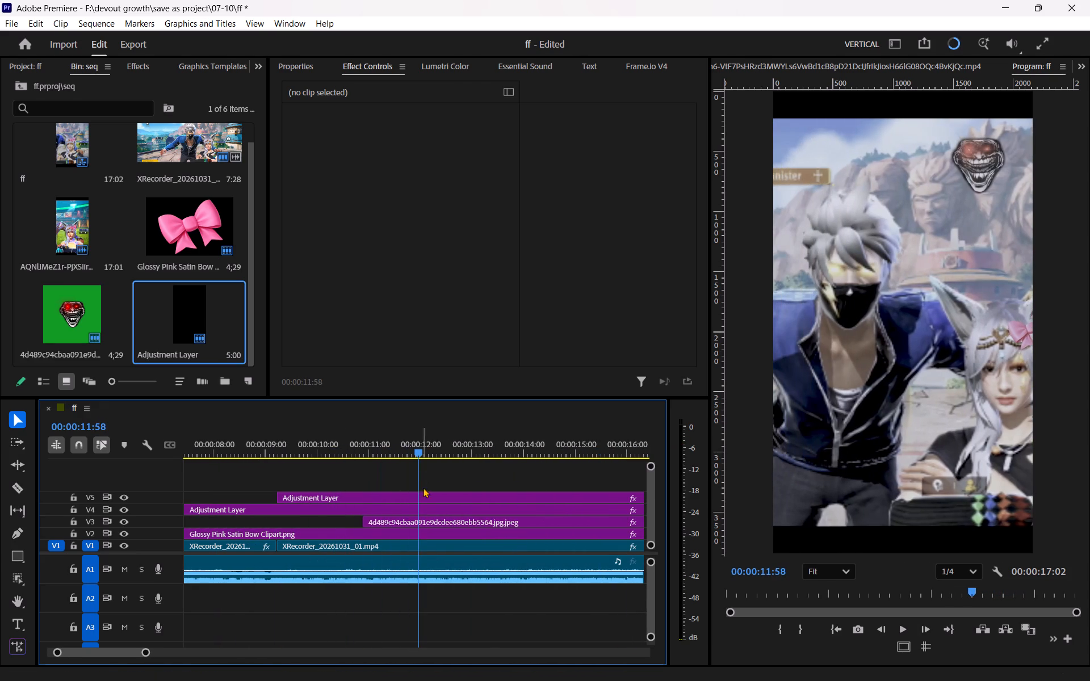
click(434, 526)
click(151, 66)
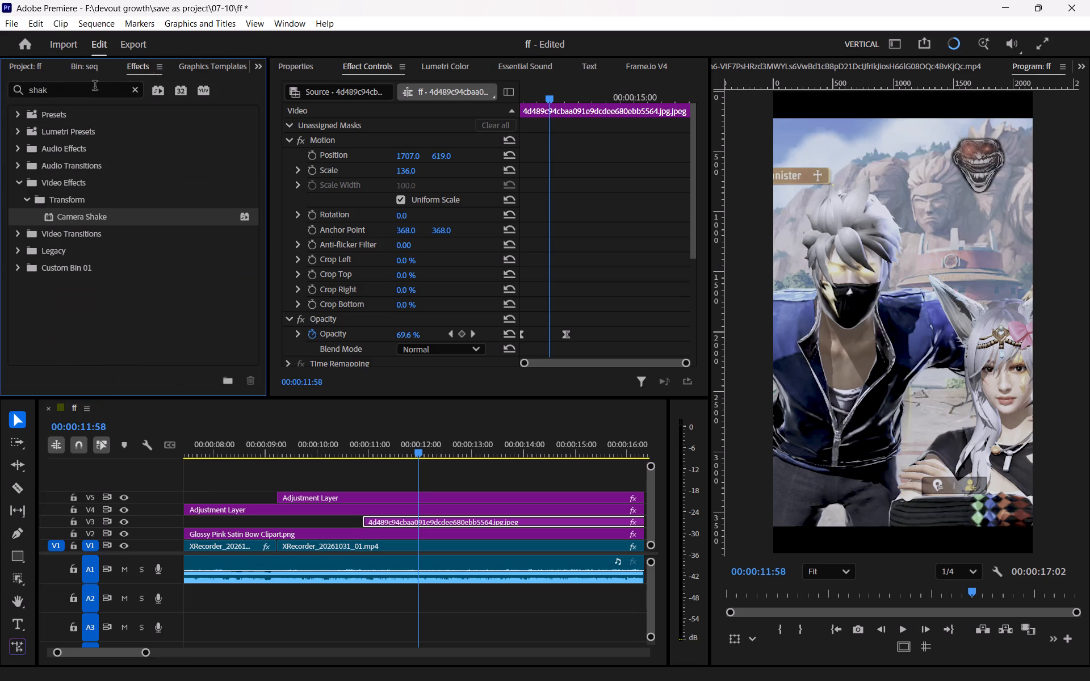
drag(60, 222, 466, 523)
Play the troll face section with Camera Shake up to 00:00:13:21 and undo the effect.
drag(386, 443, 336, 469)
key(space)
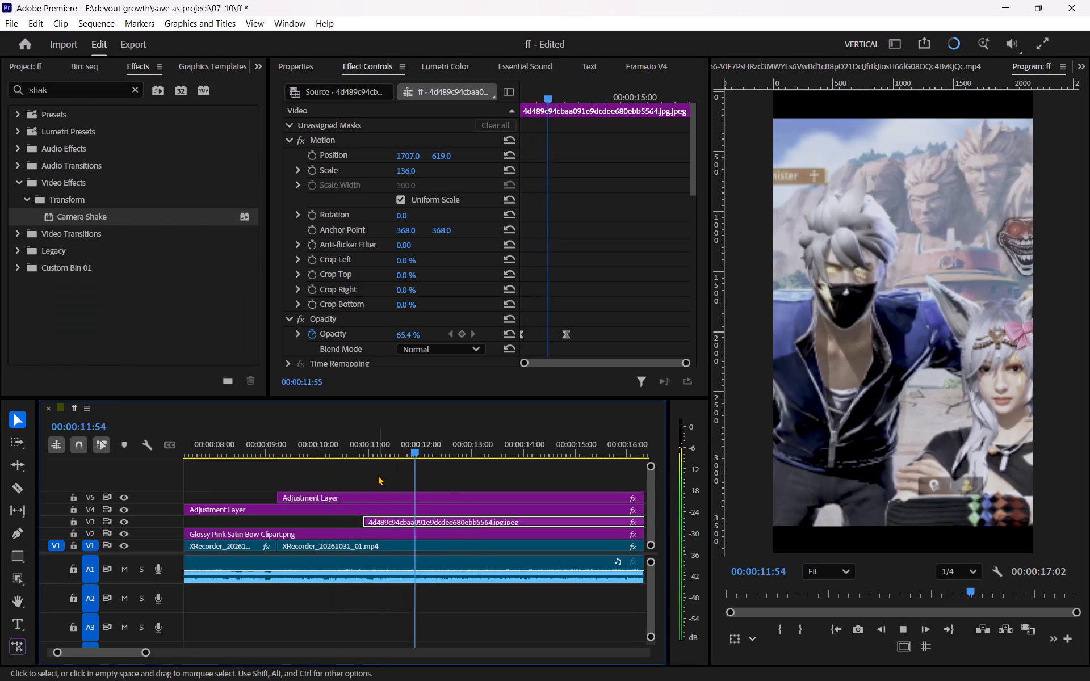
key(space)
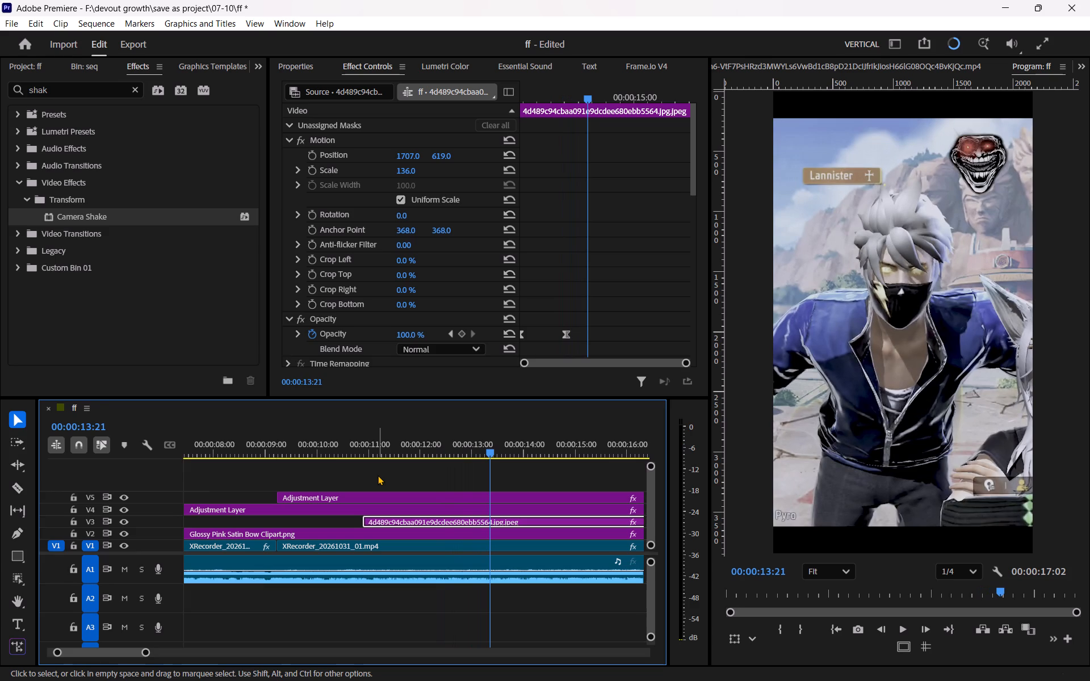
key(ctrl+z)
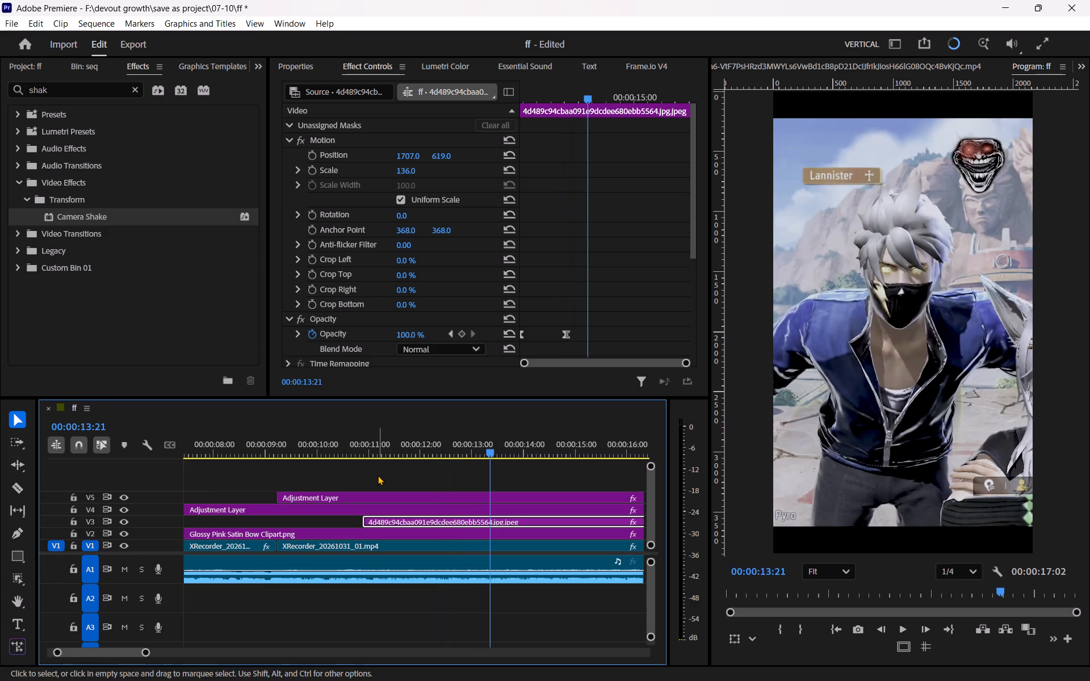
Redo the undone Camera Shake effect on the V3 troll face clip and play it briefly from 00:00:12:39.
drag(422, 447, 381, 459)
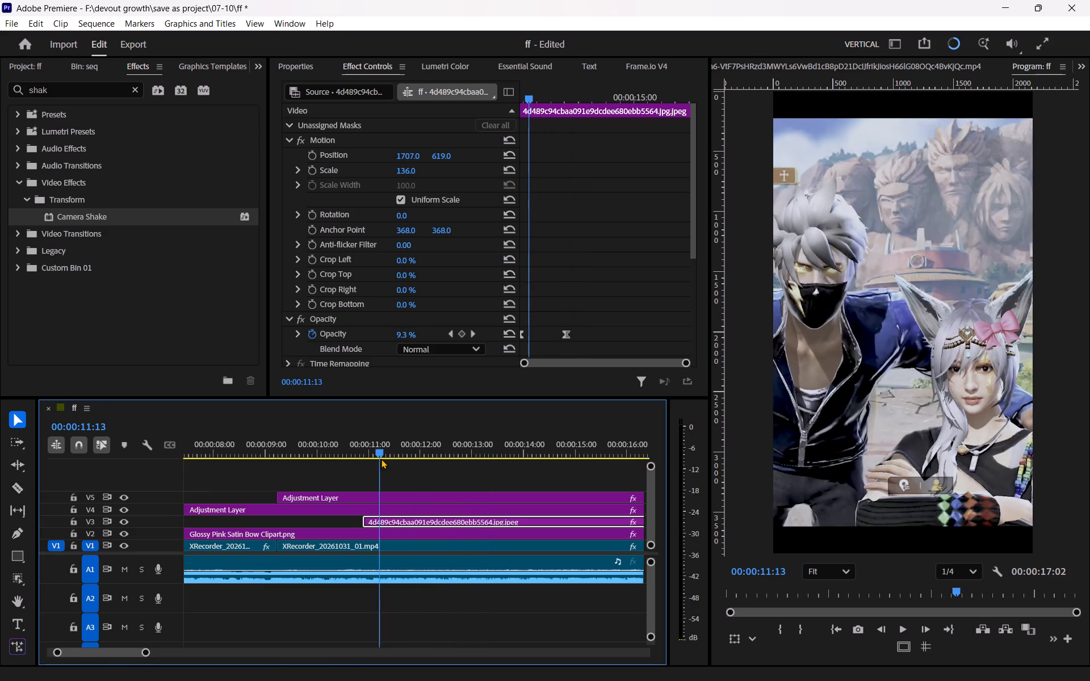
key(ctrl+shift+z)
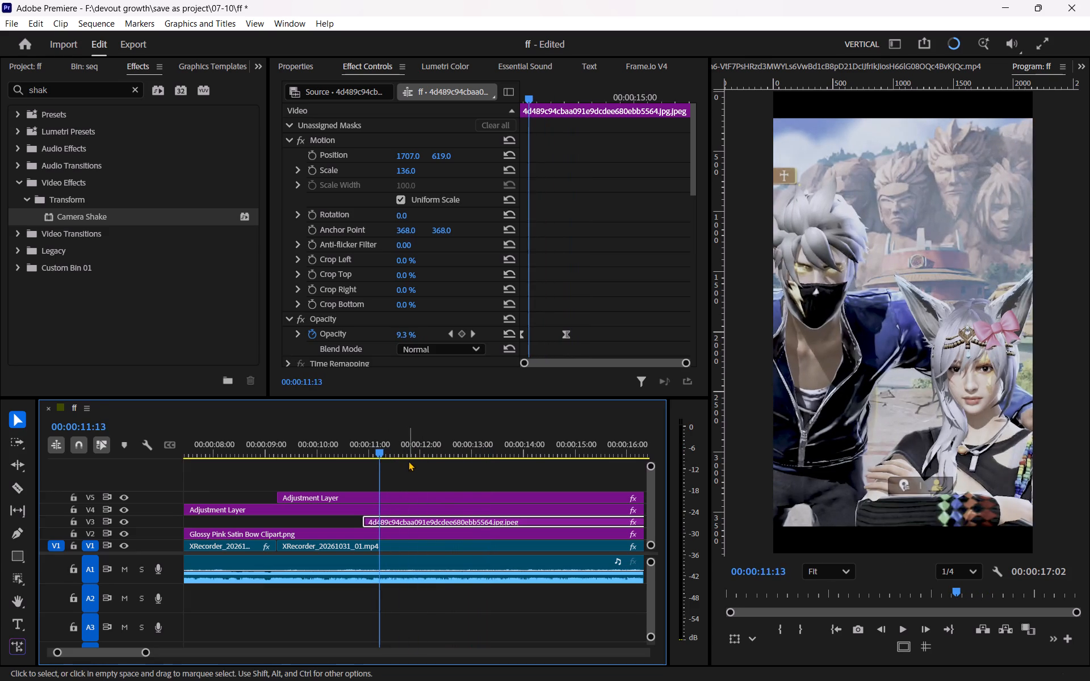
drag(409, 443, 456, 444)
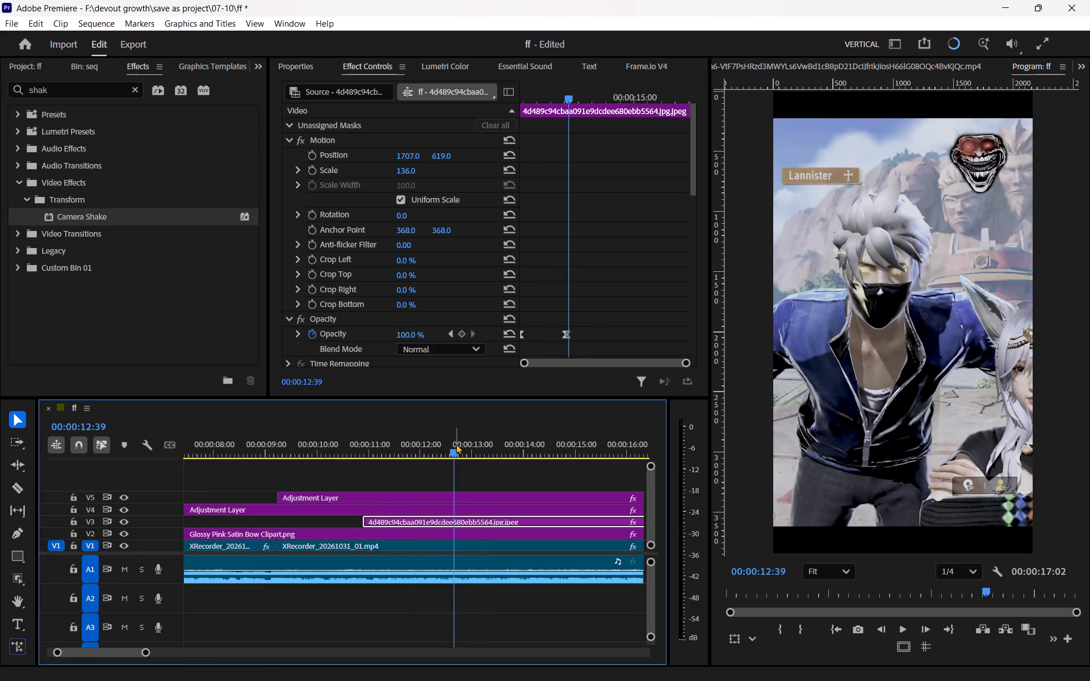
key(space)
key(space)
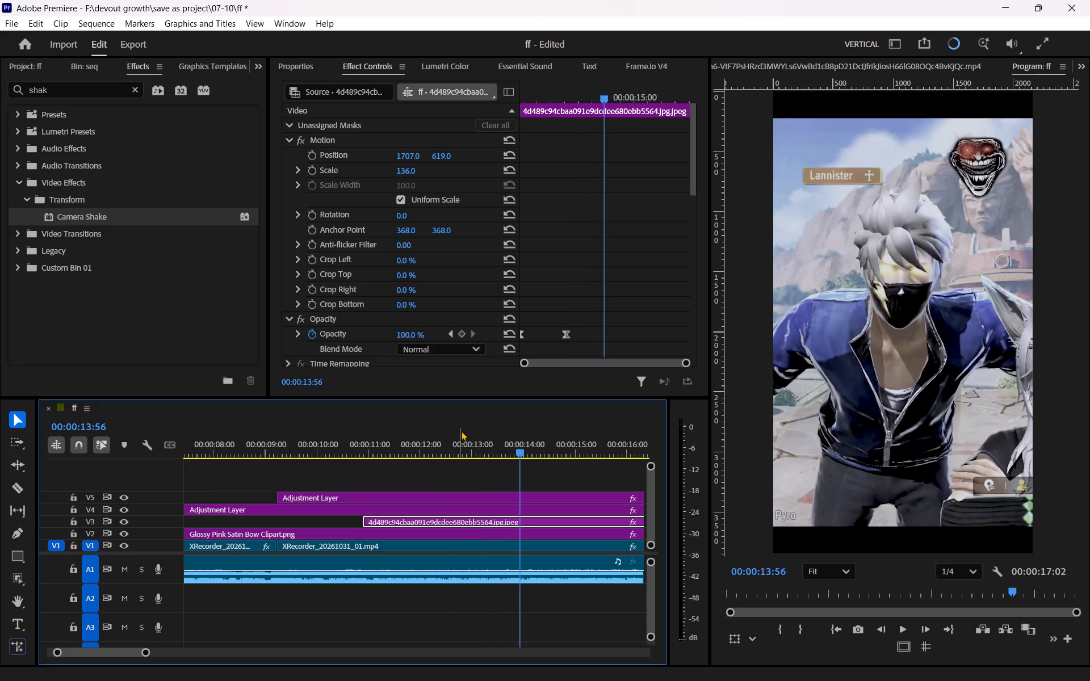
Mark the sequence's in point at 00:00:00:00 and its out point at the end of the last clips.
key(minus)
drag(462, 442, 104, 529)
key(minus)
key(i)
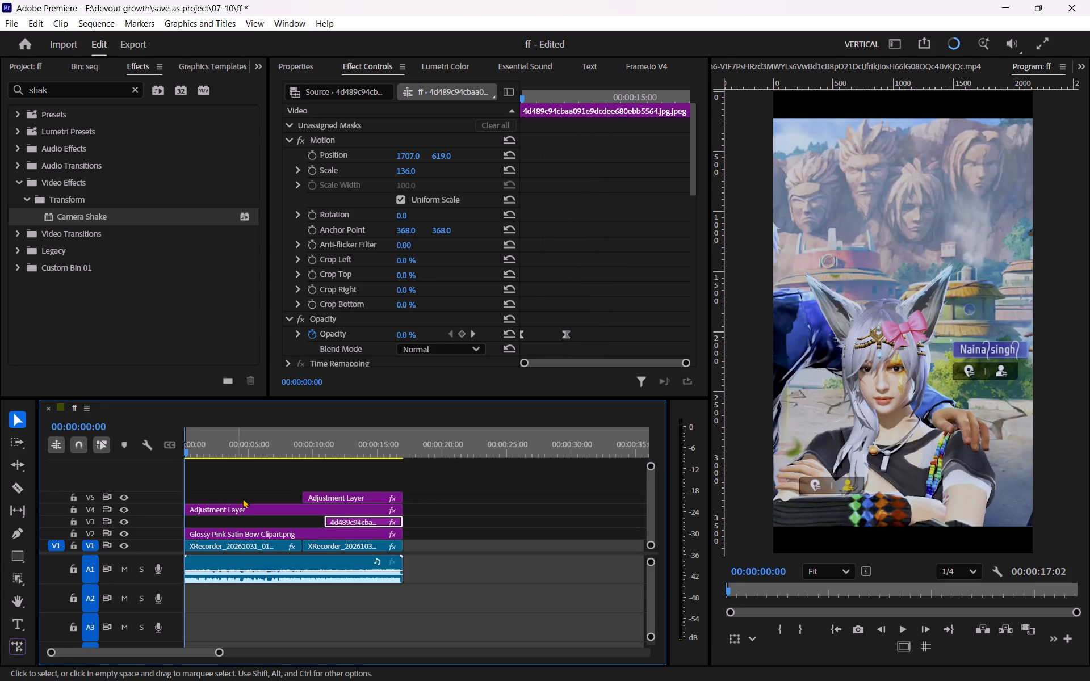
drag(370, 435, 391, 439)
click(412, 468)
key(o)
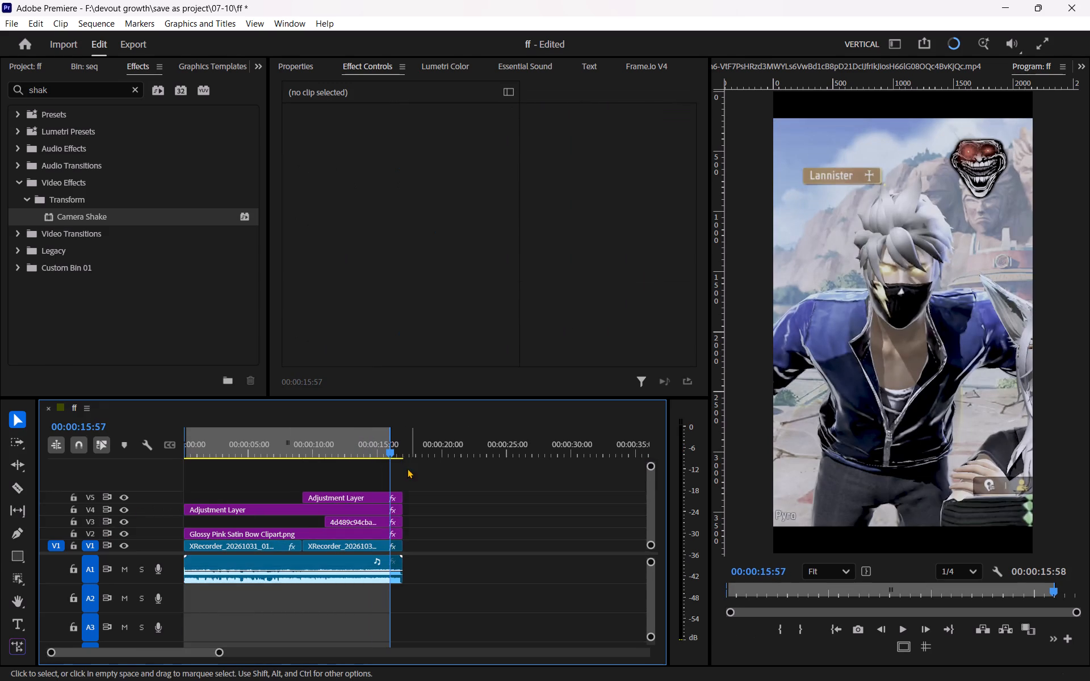
drag(389, 438, 403, 440)
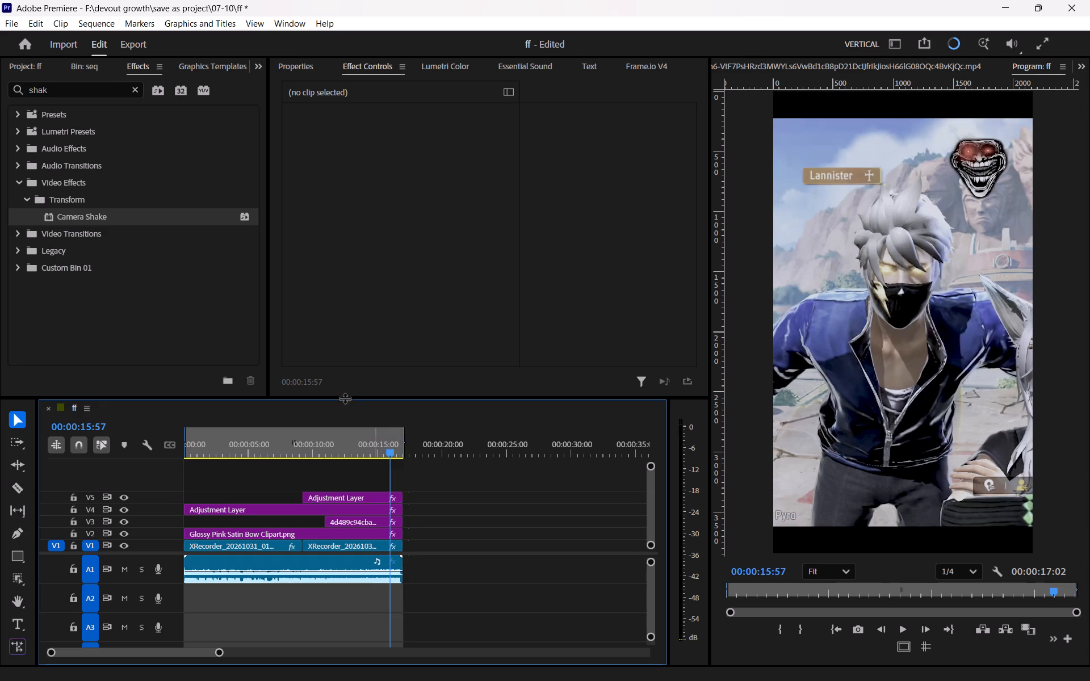
Render the sequence from the in point to the out point.
click(90, 23)
click(124, 73)
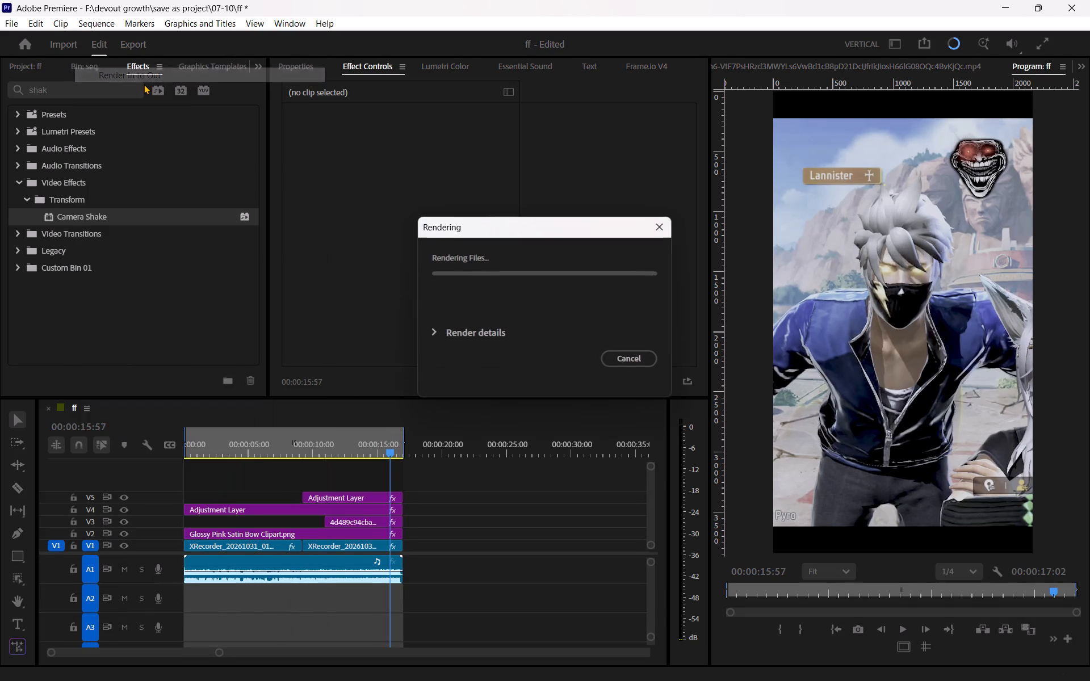
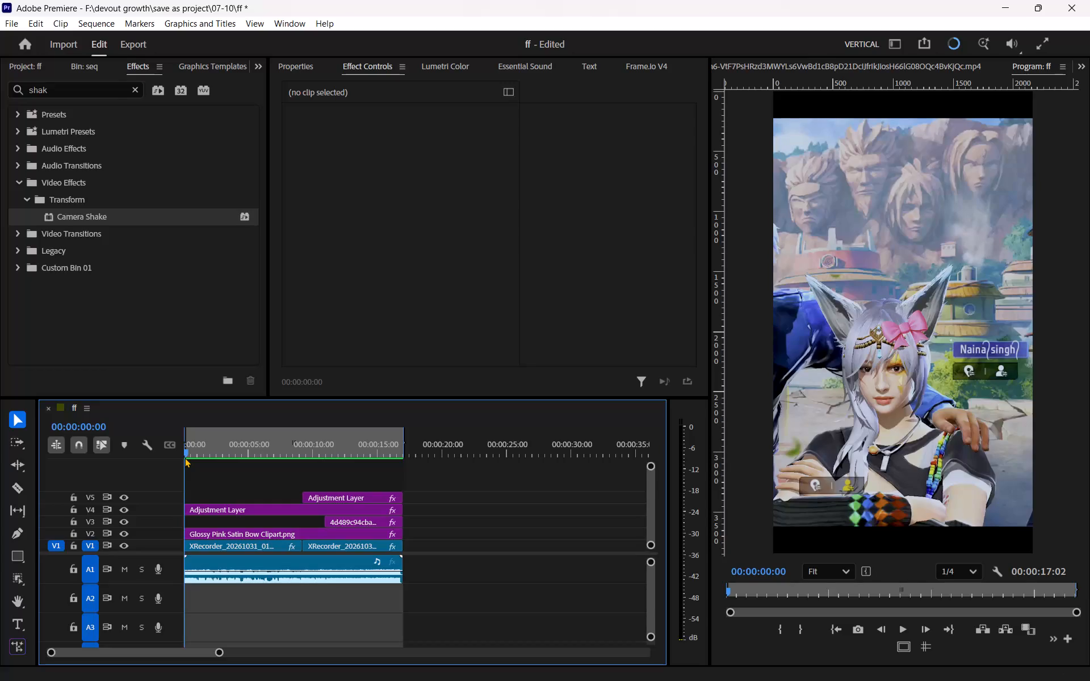
Play the rendered sequence from the start to the end.
key(space)
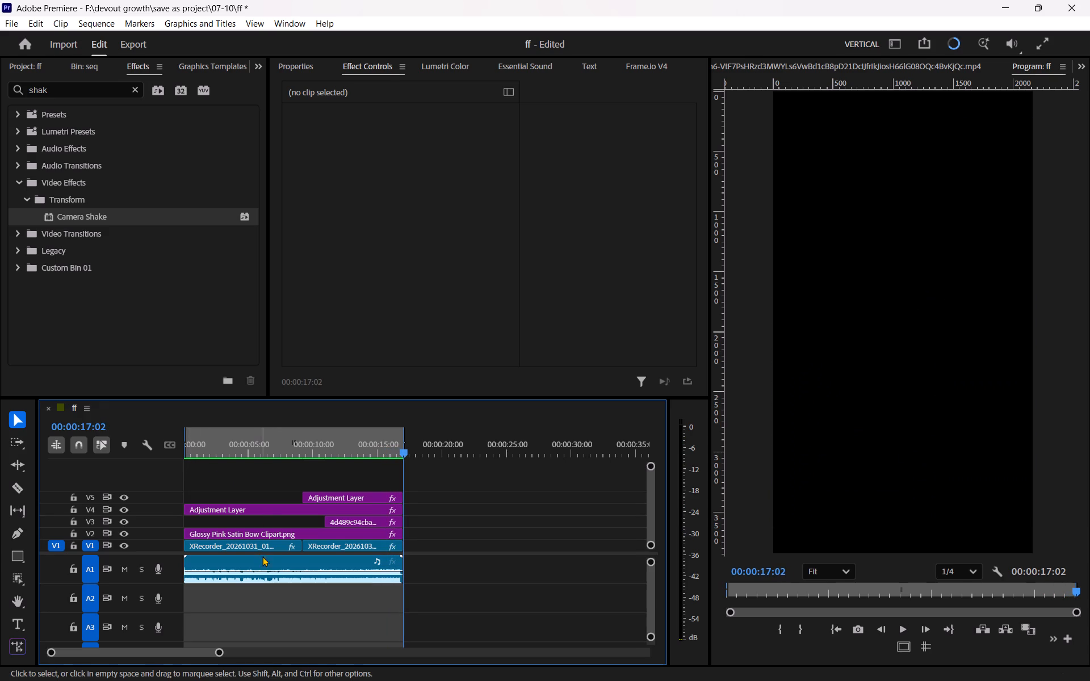
Add Animation Composer's Fade to Black camera transition on a new V6 track at the end of the sequence.
click(377, 442)
text(==)
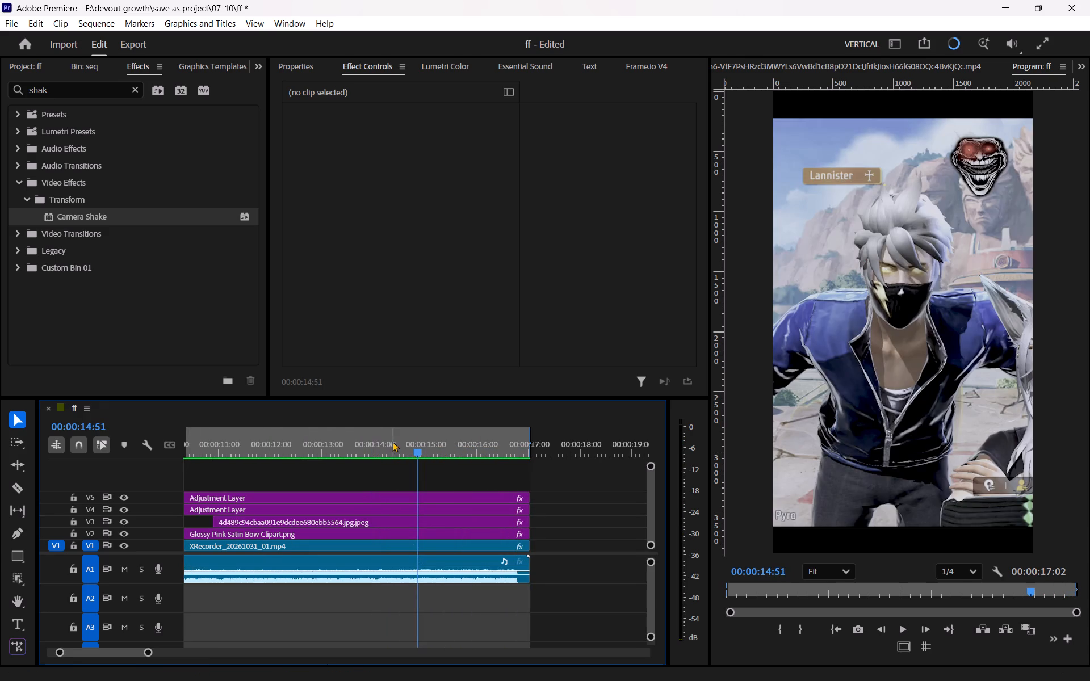
click(101, 26)
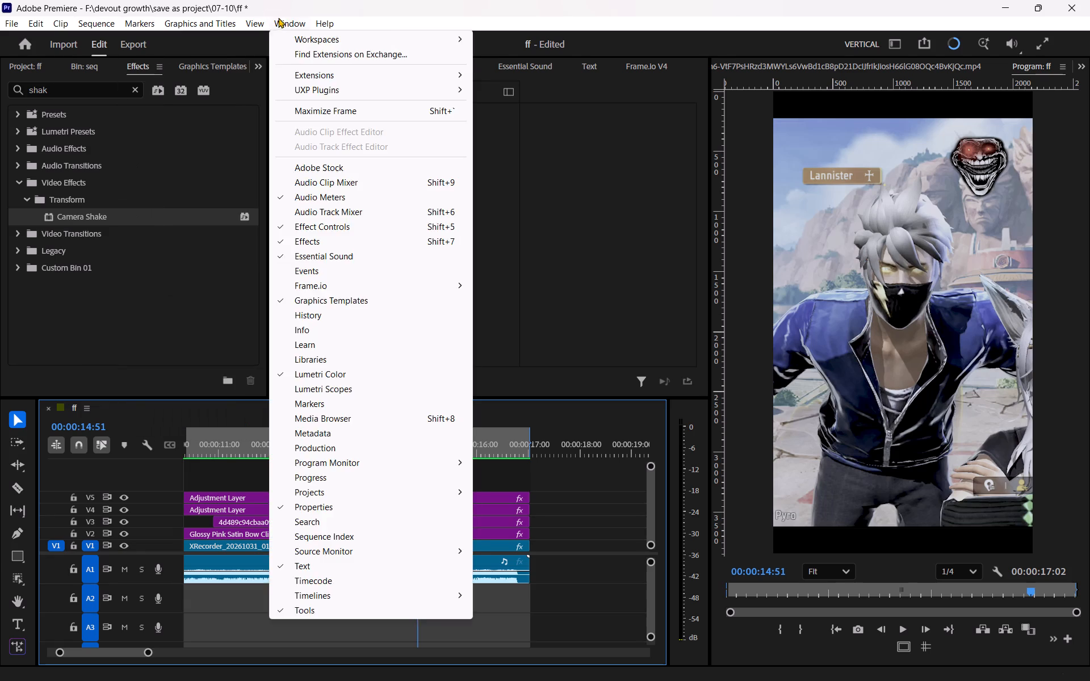
click(282, 20)
click(290, 23)
click(319, 70)
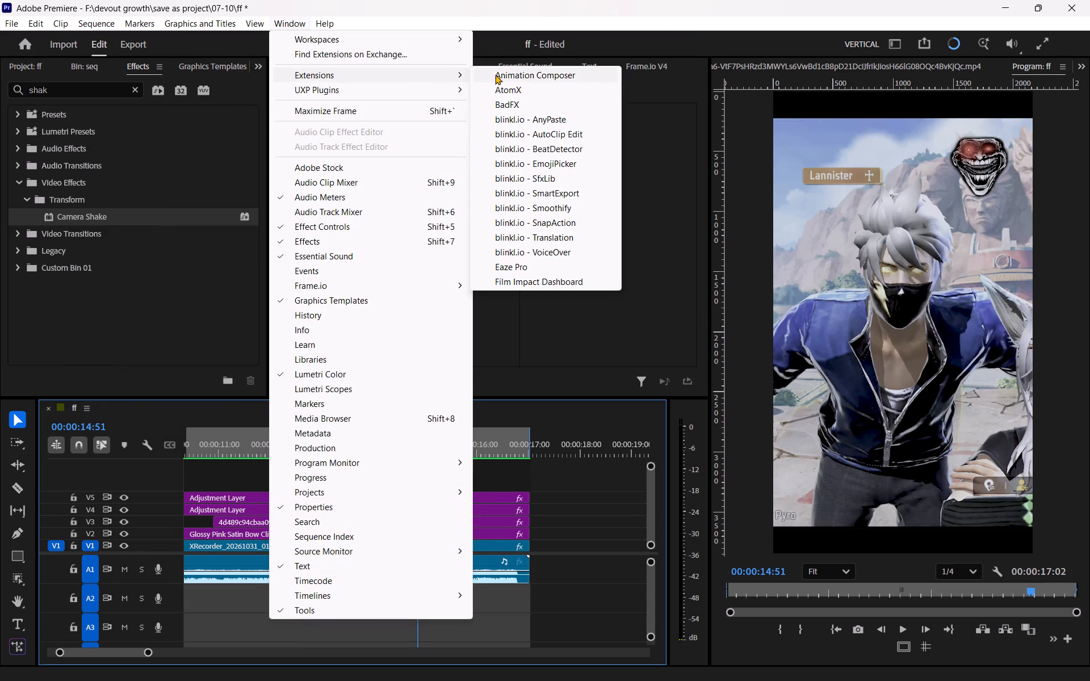
click(495, 74)
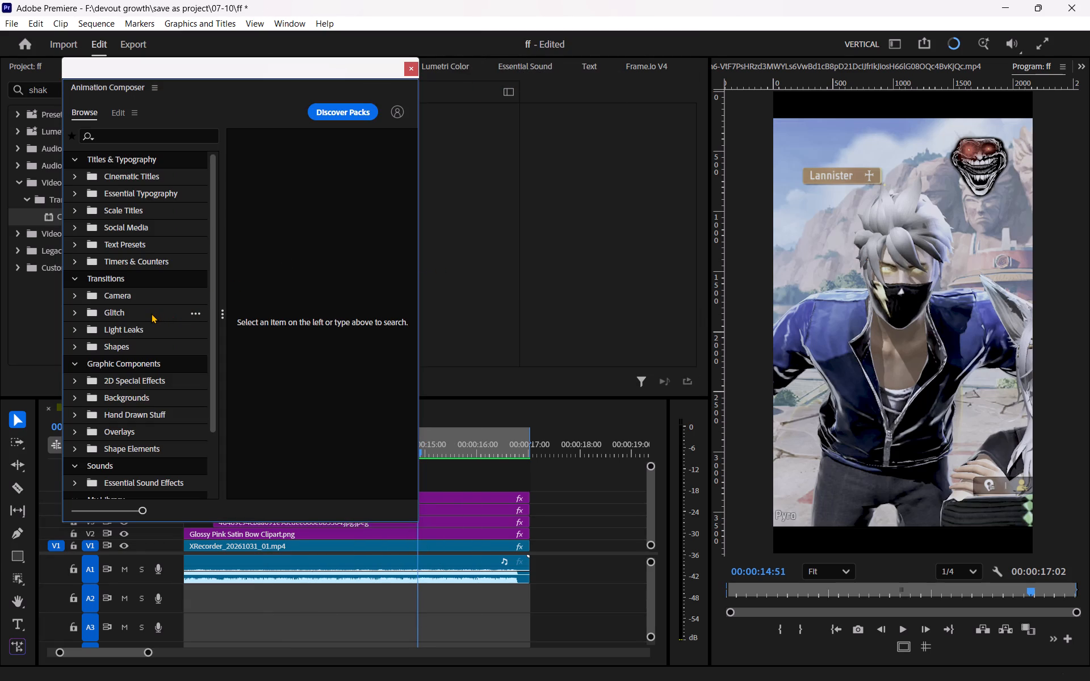
click(124, 299)
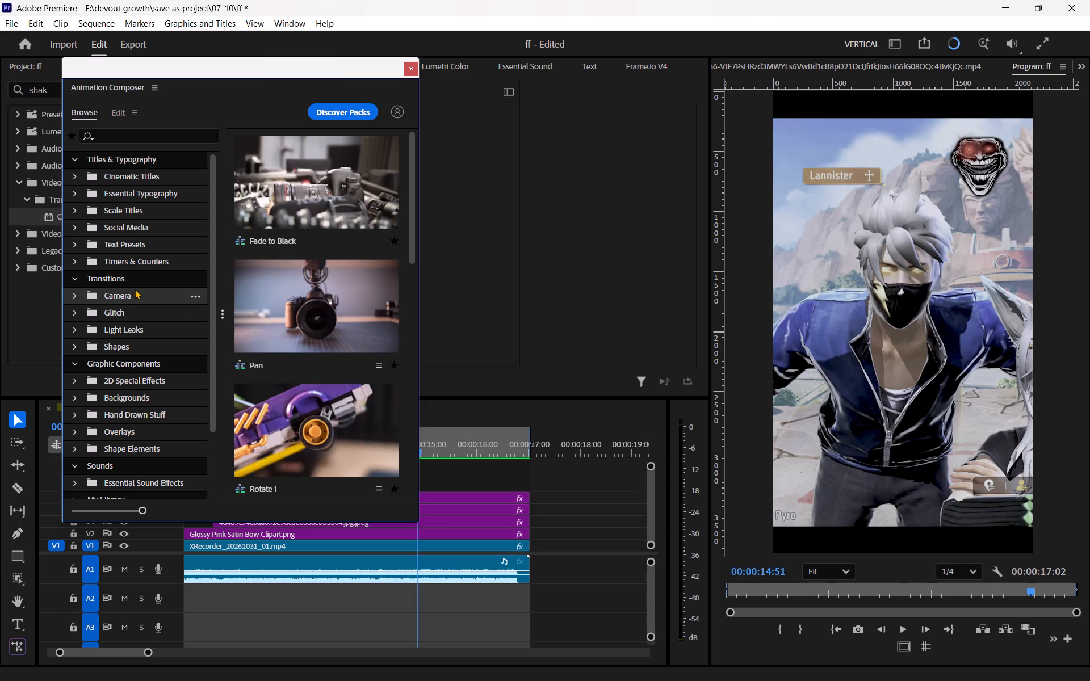
drag(282, 197, 504, 495)
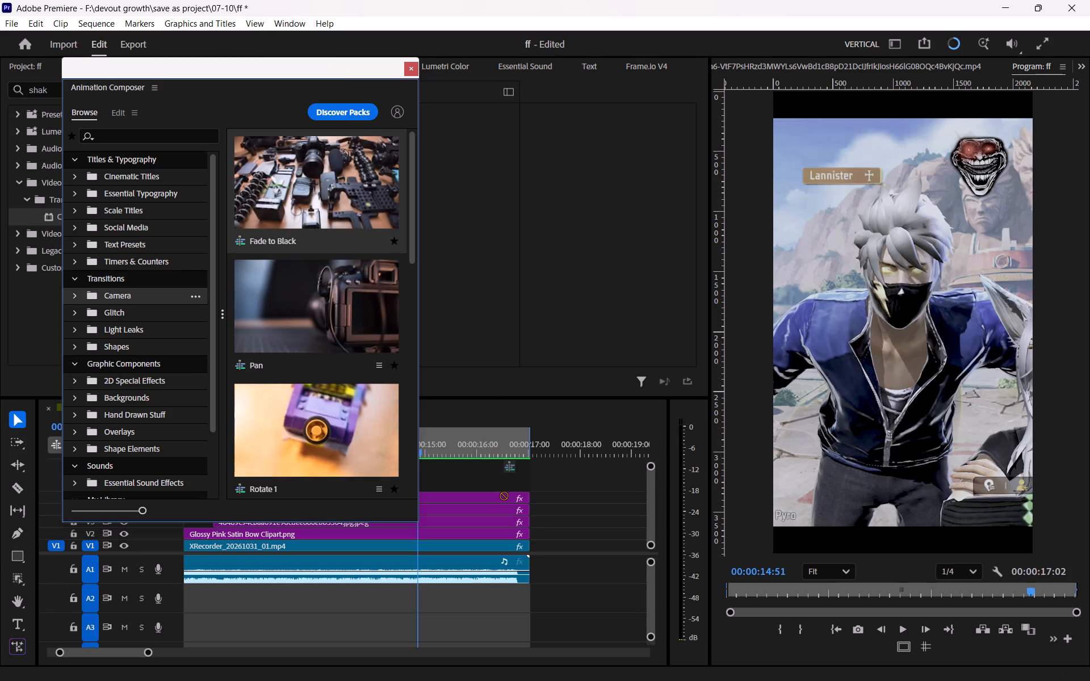
drag(504, 495, 538, 485)
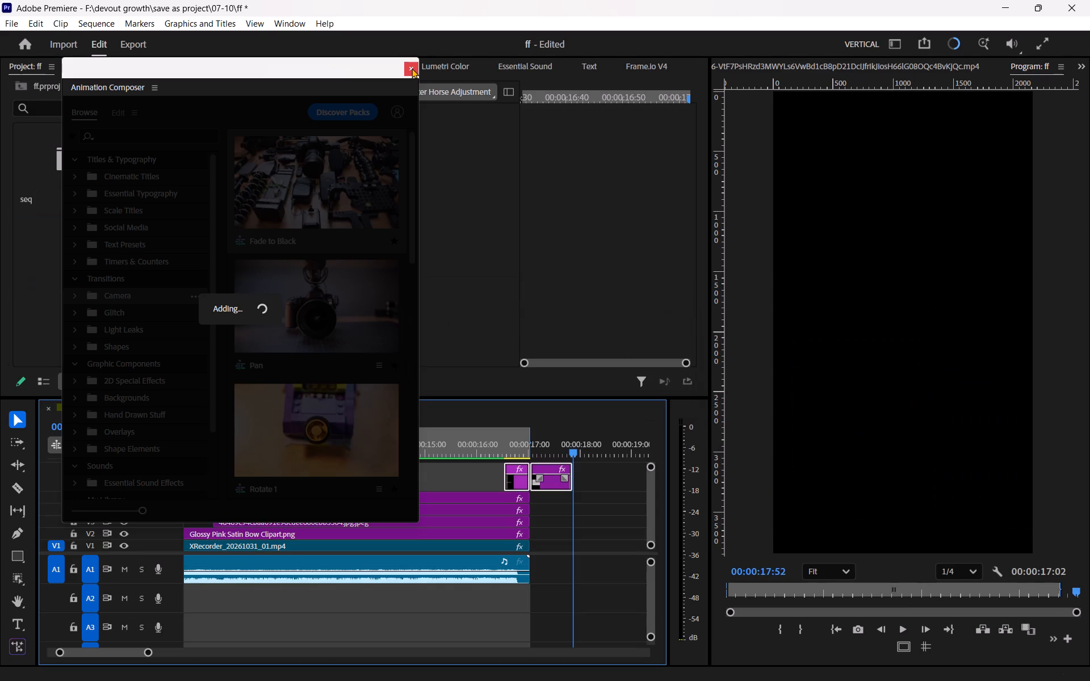
click(412, 68)
Trim off the part of the V6 fade adjustment that extends past the end of the other clips.
click(586, 477)
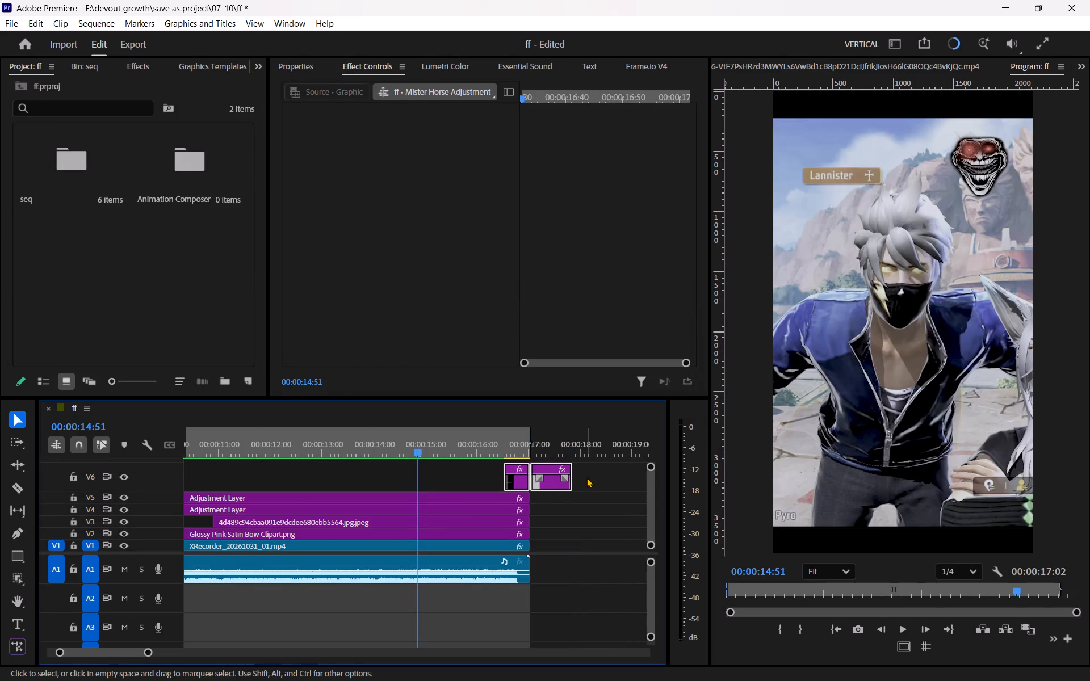
drag(575, 475, 526, 497)
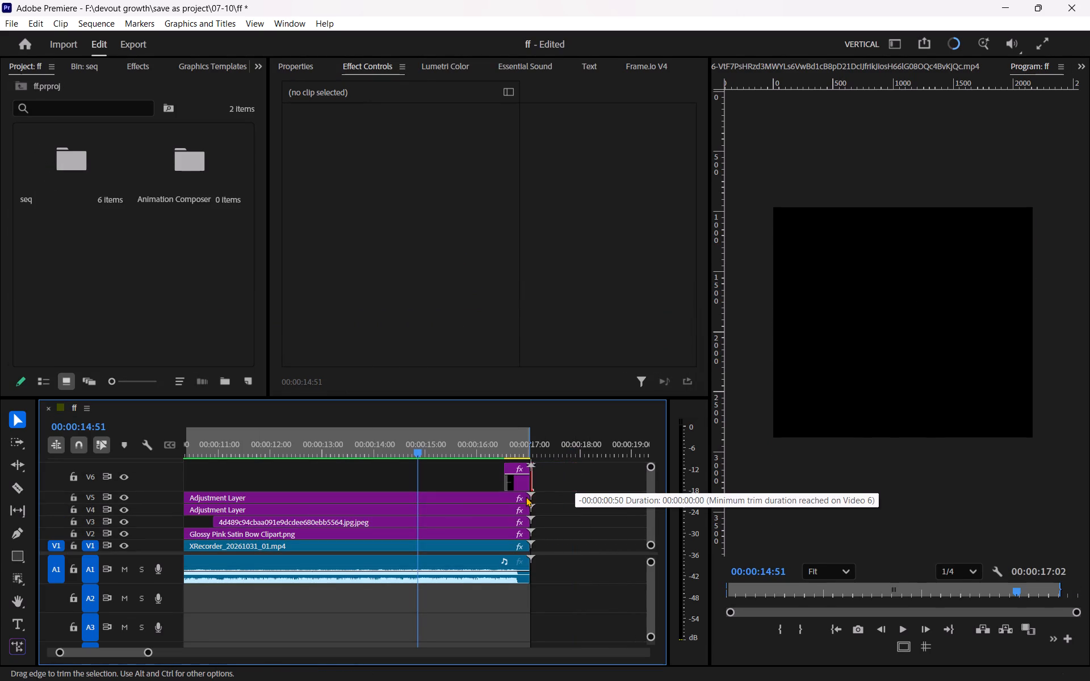
Scrub through the closing fade up to 00:00:17:00 and reduce the height of the V6 track.
drag(512, 448, 499, 449)
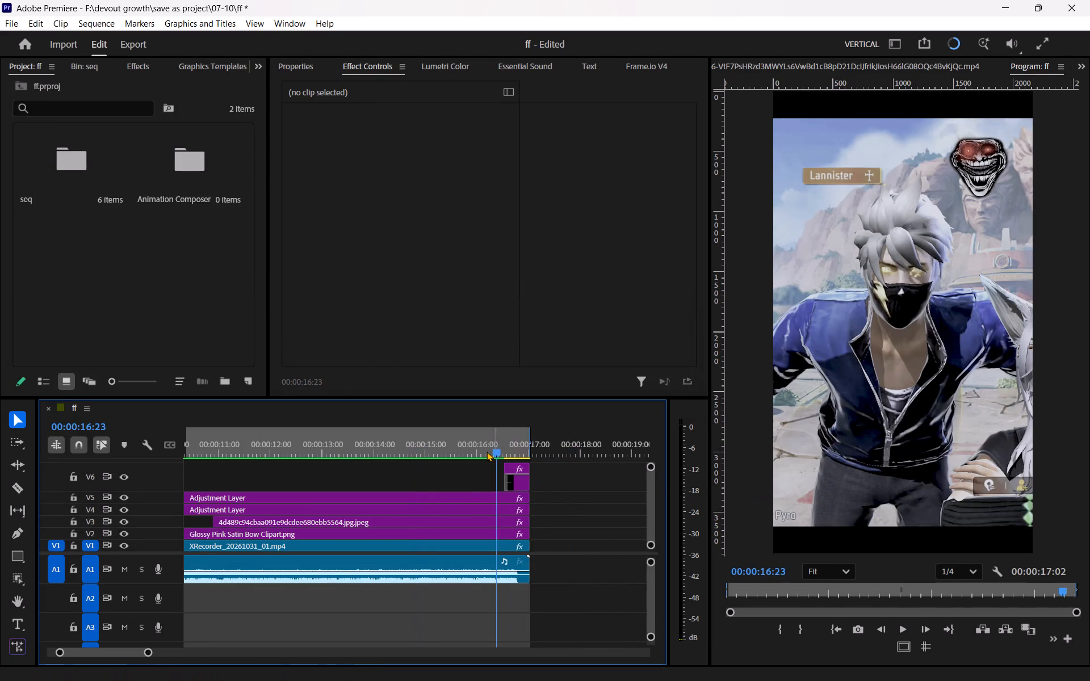
drag(486, 451, 529, 461)
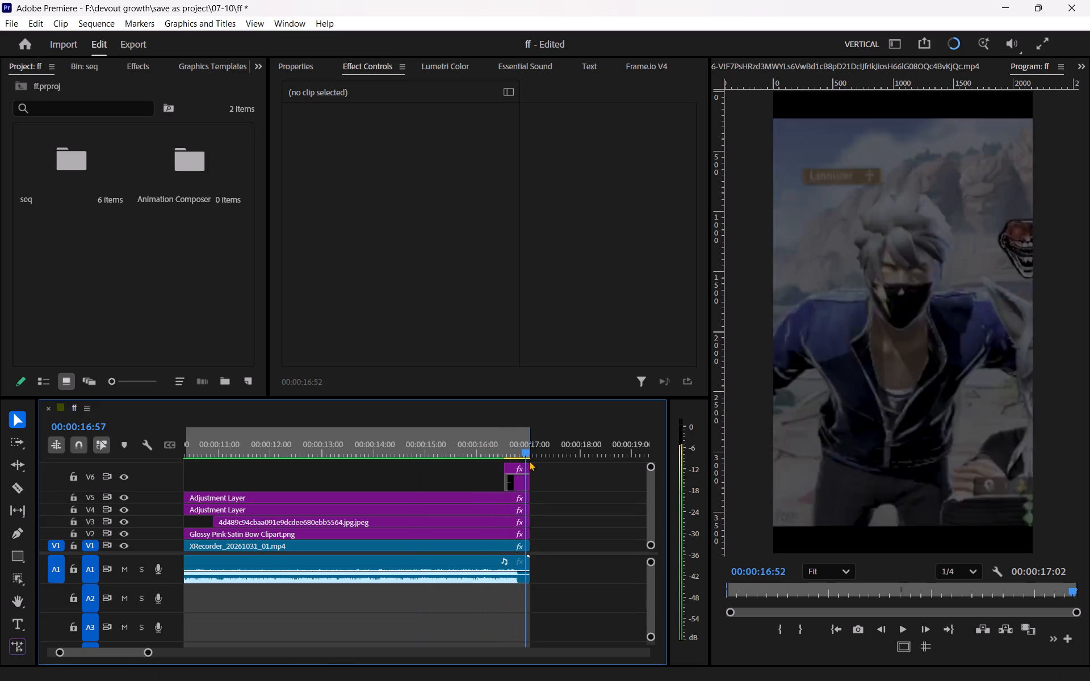
drag(529, 461, 531, 462)
drag(653, 469, 653, 474)
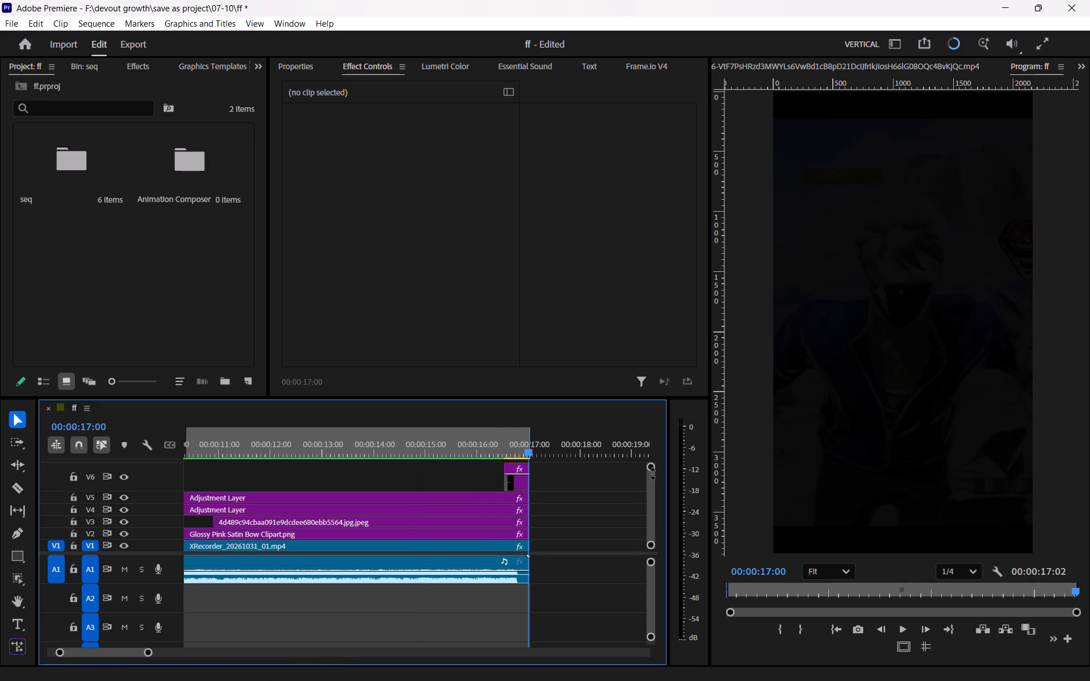
drag(653, 474, 653, 450)
drag(517, 450, 511, 450)
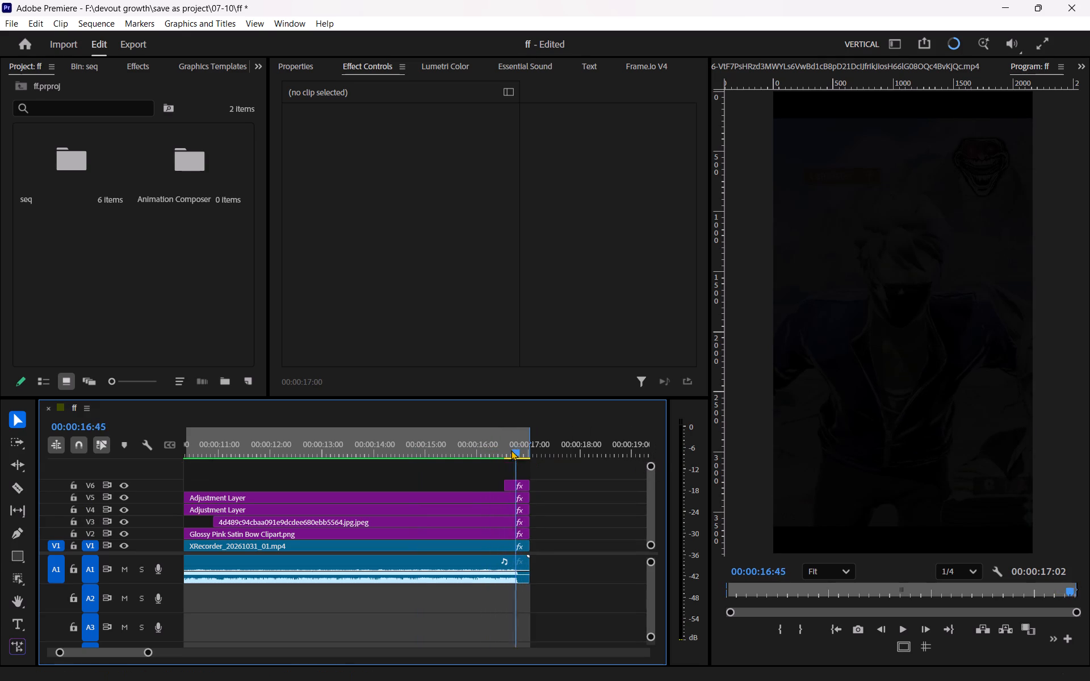
drag(511, 450, 491, 462)
Render the sequence from in to out with the new fade and stop its playback at about 00:00:04:48.
click(112, 27)
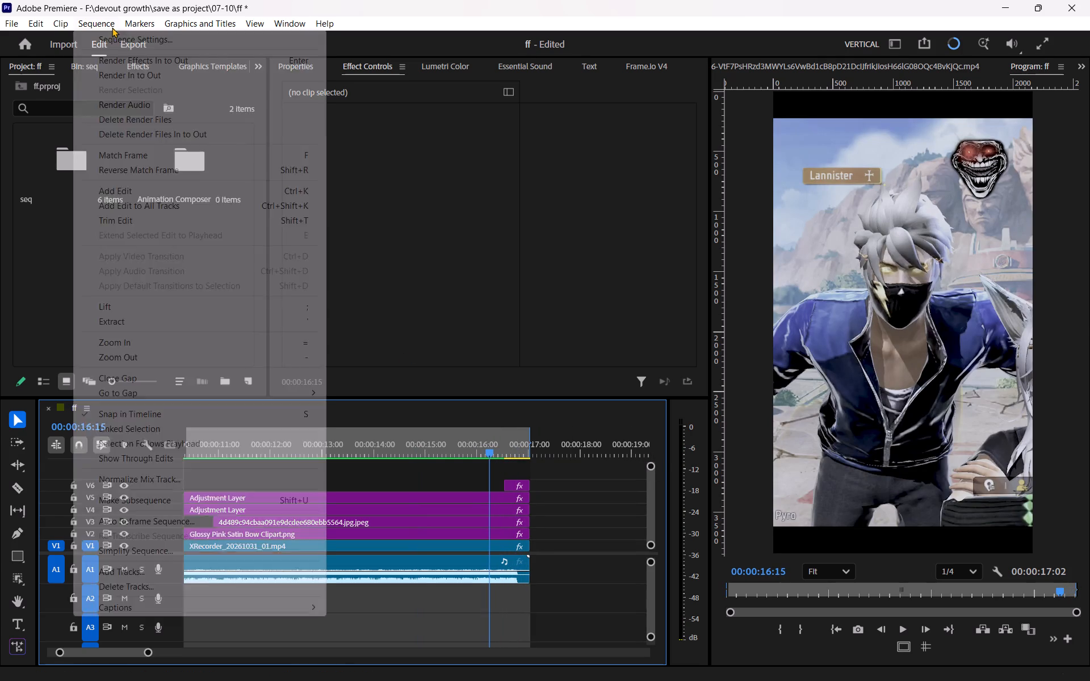
click(139, 73)
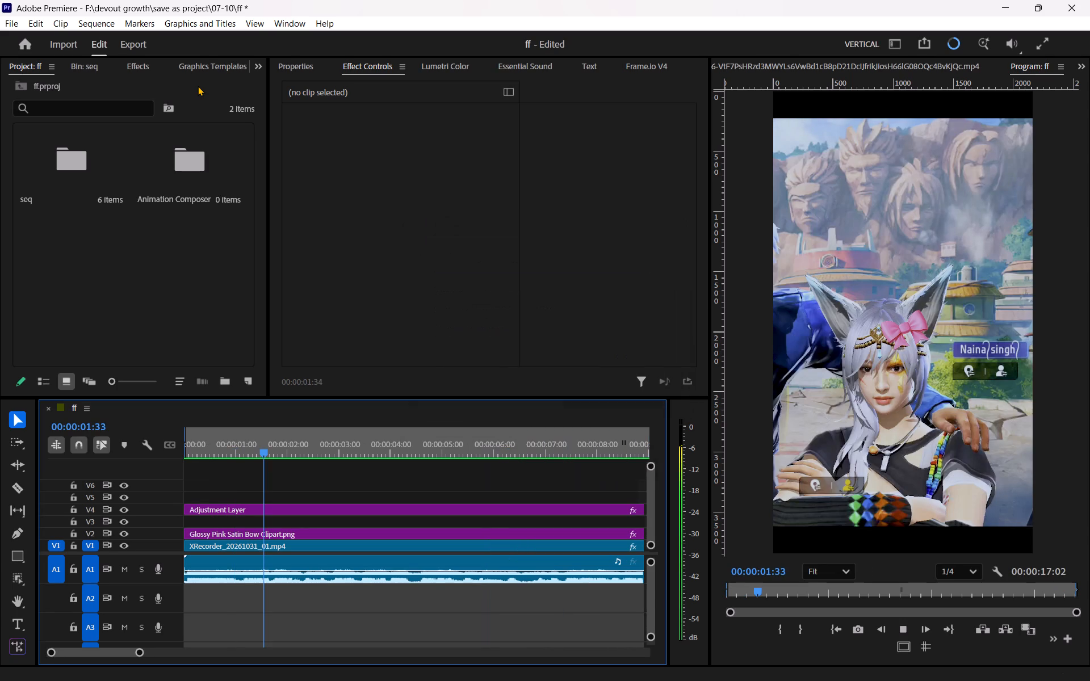
text(--)
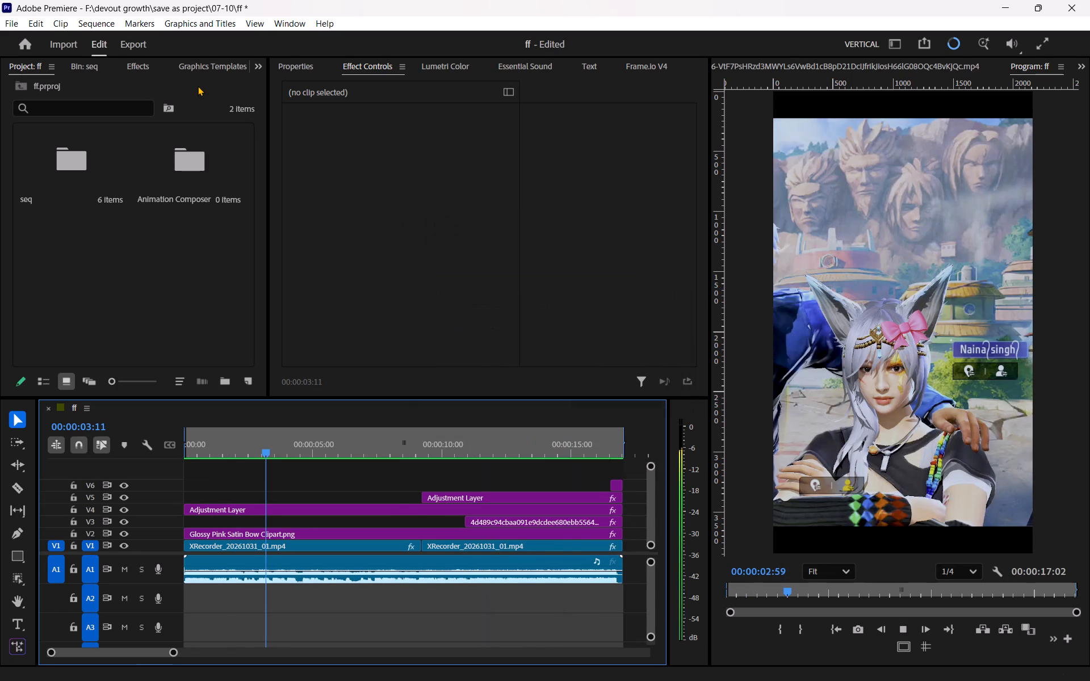
key(space)
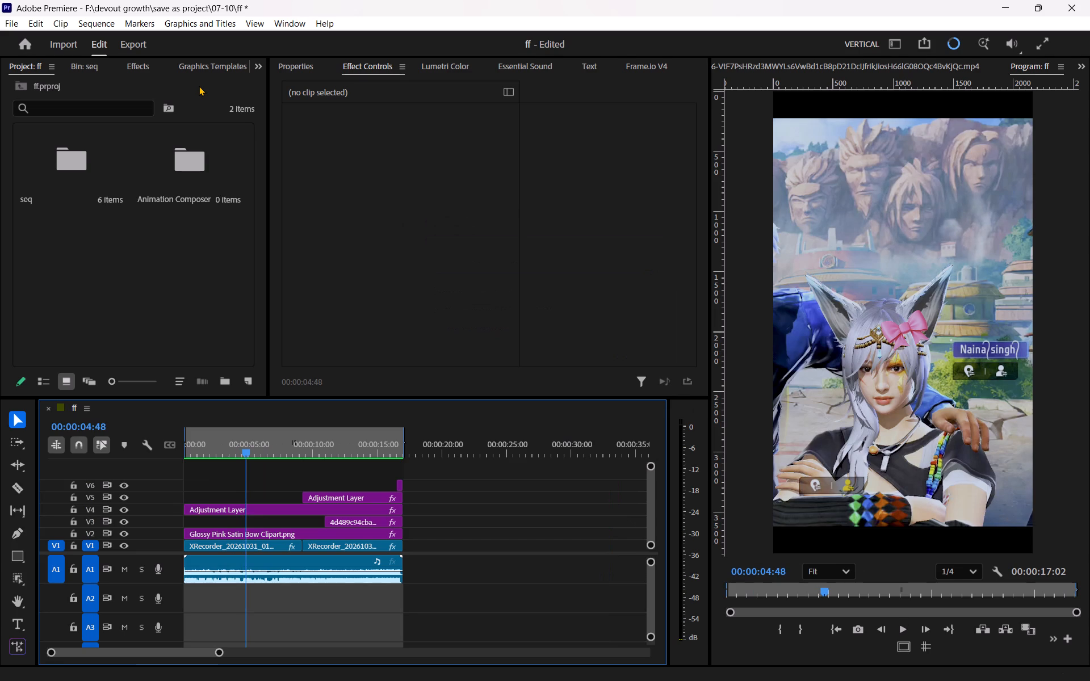
Start a media export and set its save location to the F:\download\ff max folder with the file name ff.
key(ctrl+m)
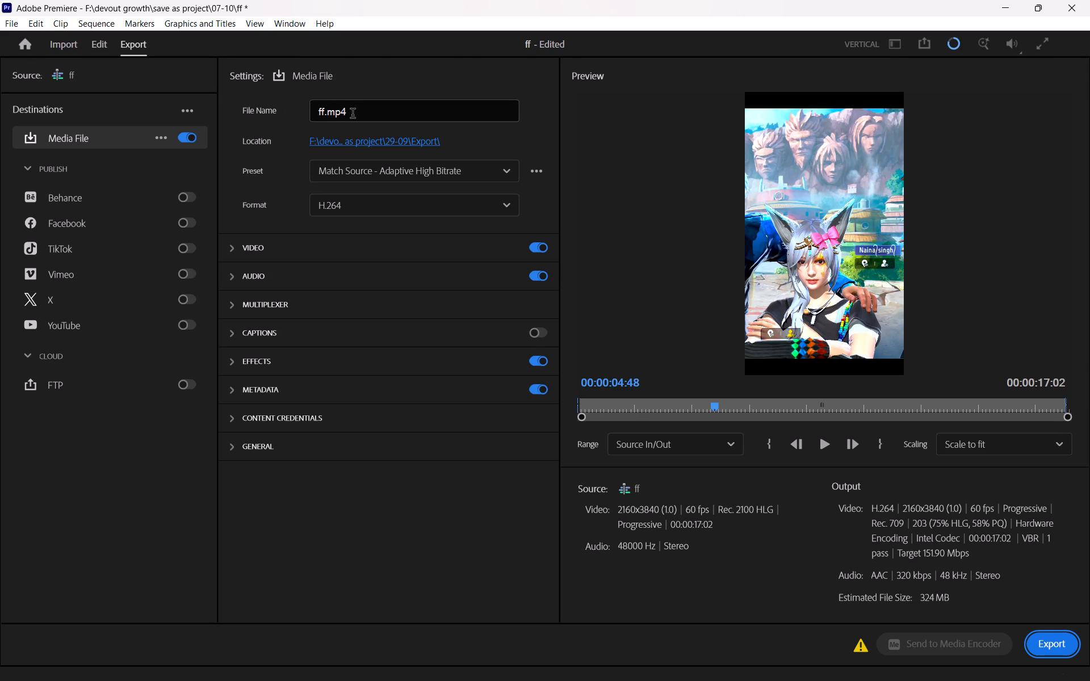
click(367, 142)
click(218, 74)
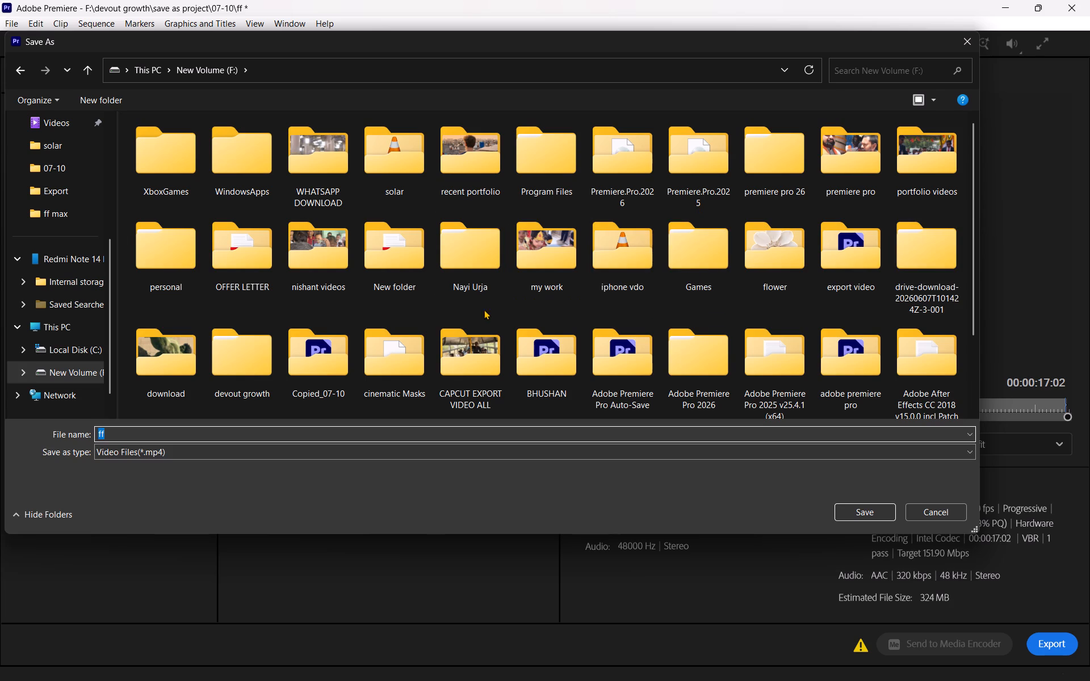
double_click(186, 353)
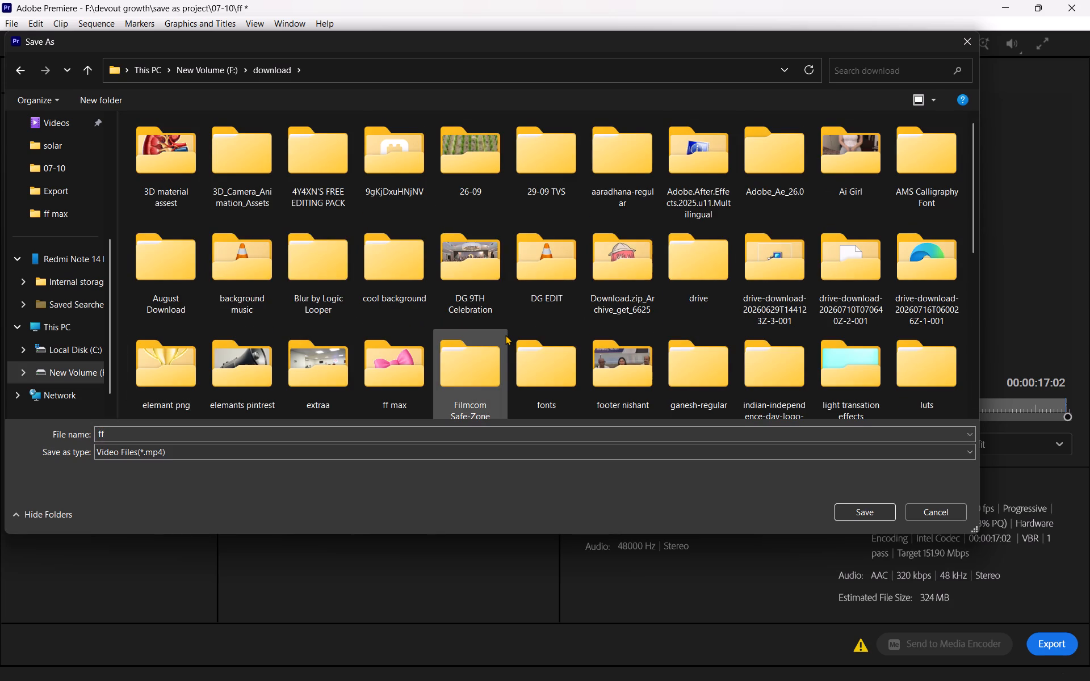
click(861, 64)
click(861, 69)
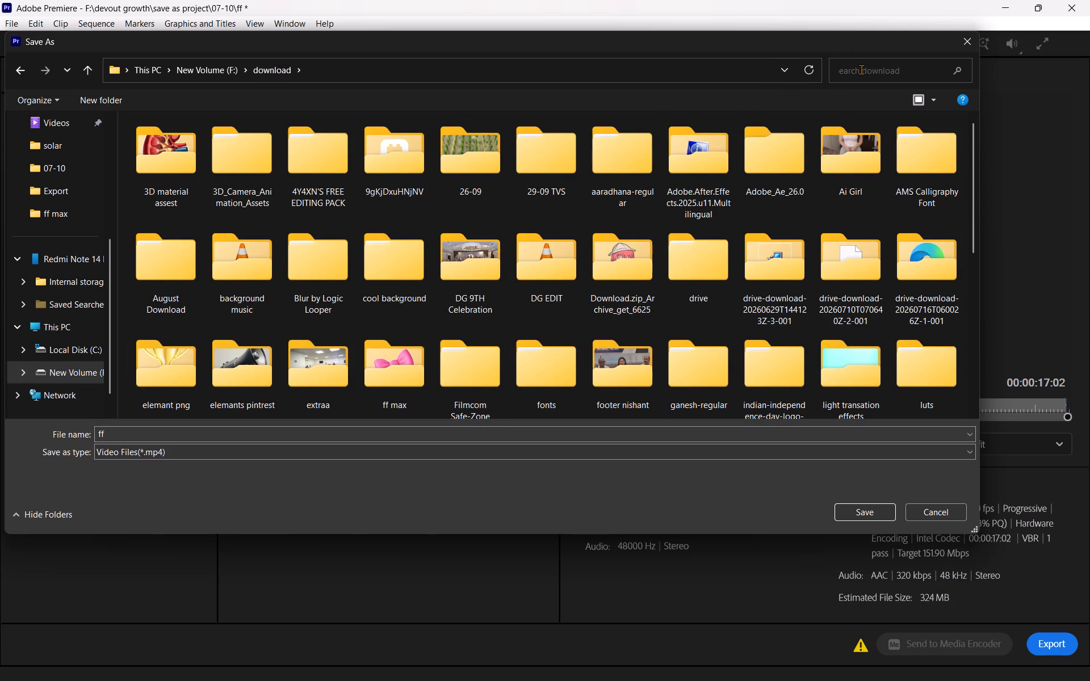
text(ff)
key(space)
key(m)
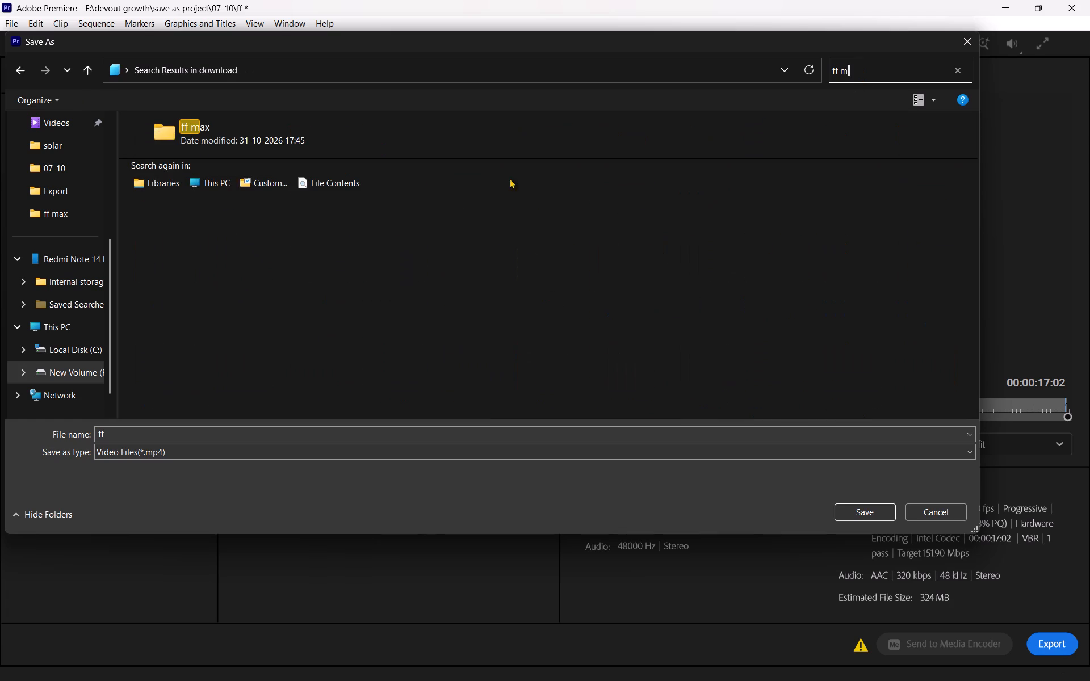
double_click(245, 145)
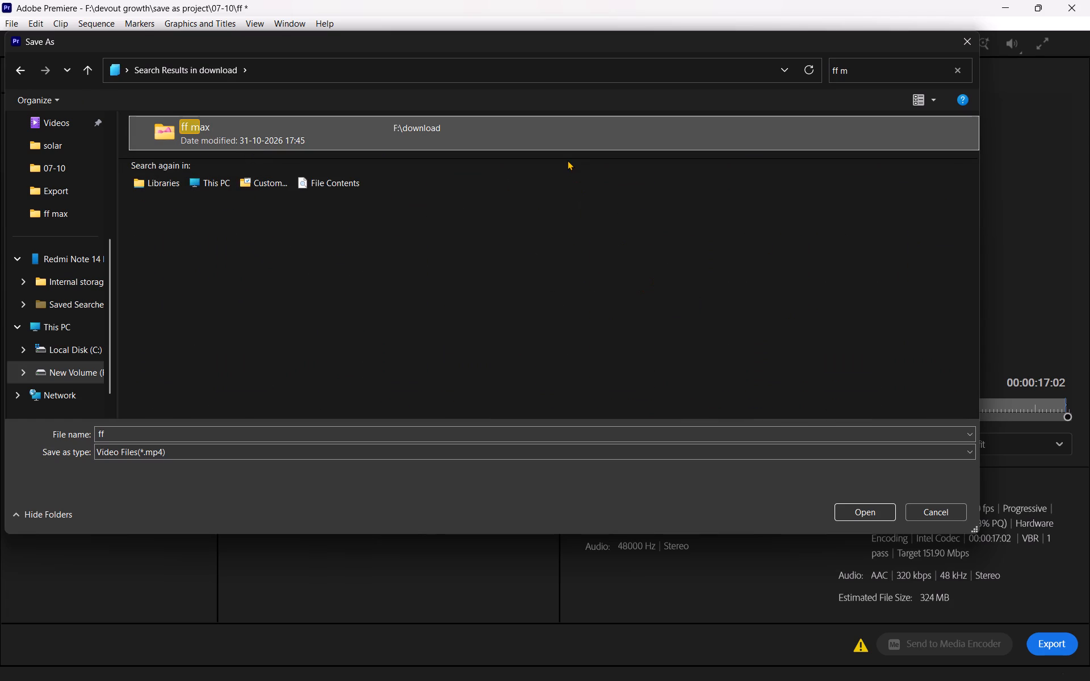
click(567, 160)
double_click(567, 150)
double_click(567, 137)
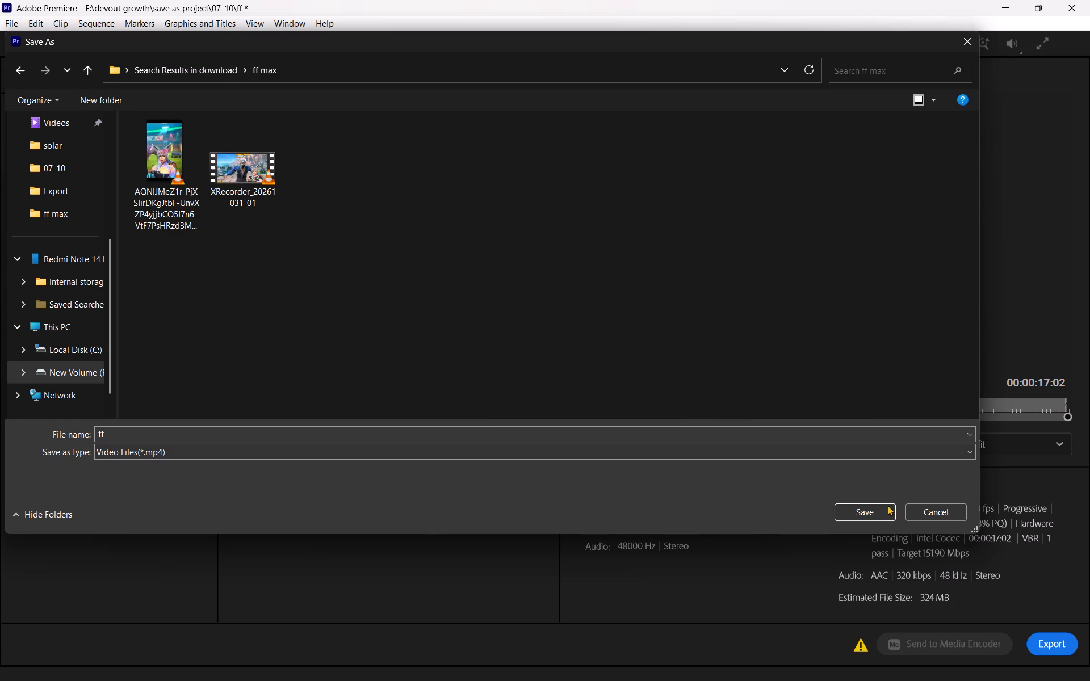
click(879, 510)
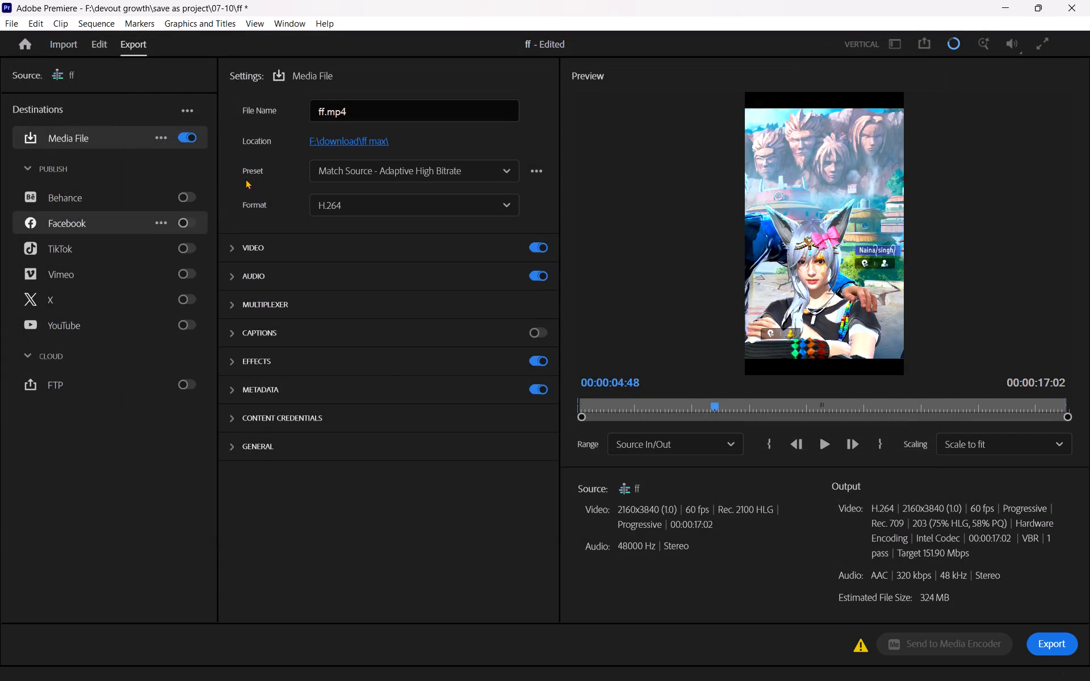
Set the export video's target bitrate to 75 Mbps.
click(230, 249)
scroll(273, 445, down, 4)
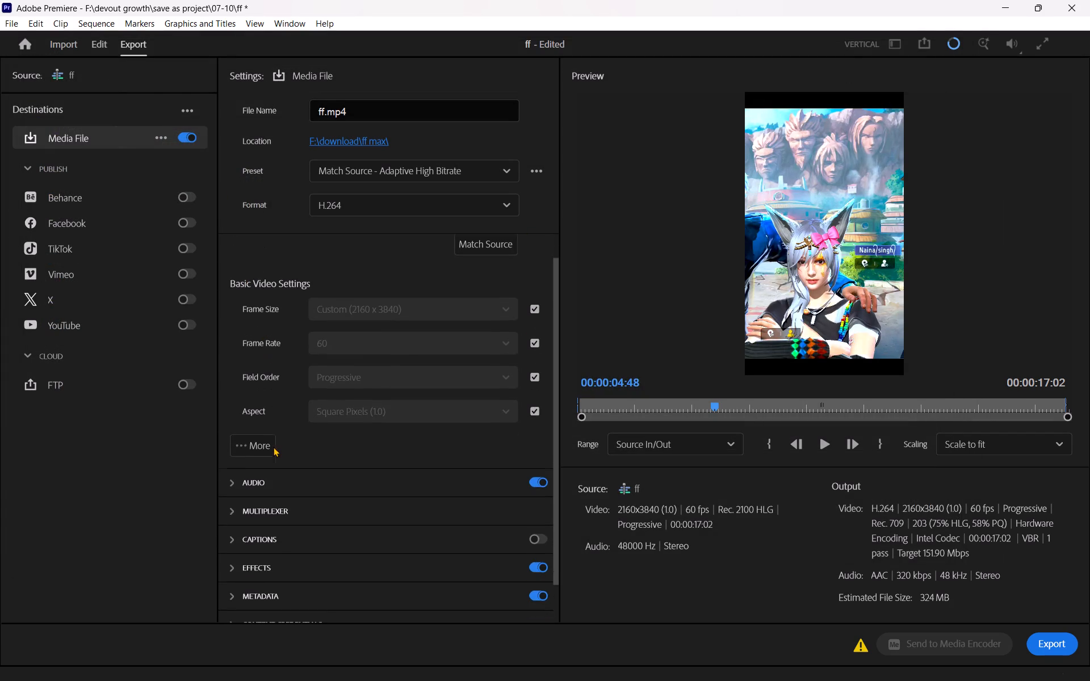
scroll(273, 447, down, 2)
scroll(302, 490, down, 10)
scroll(304, 492, up, 3)
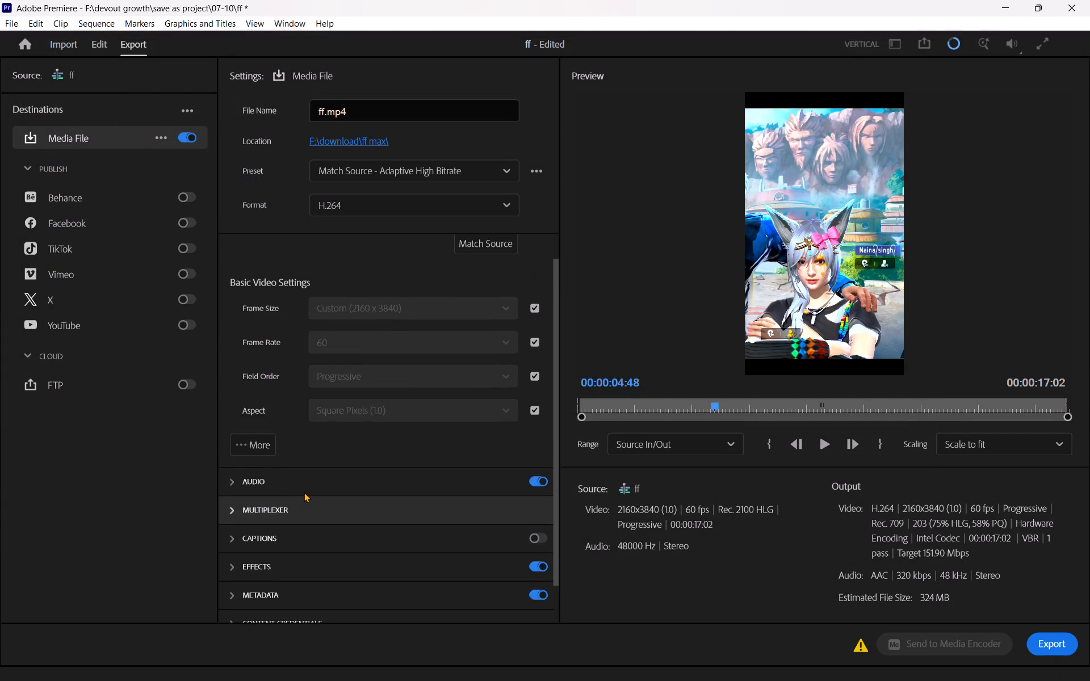
scroll(304, 492, down, 6)
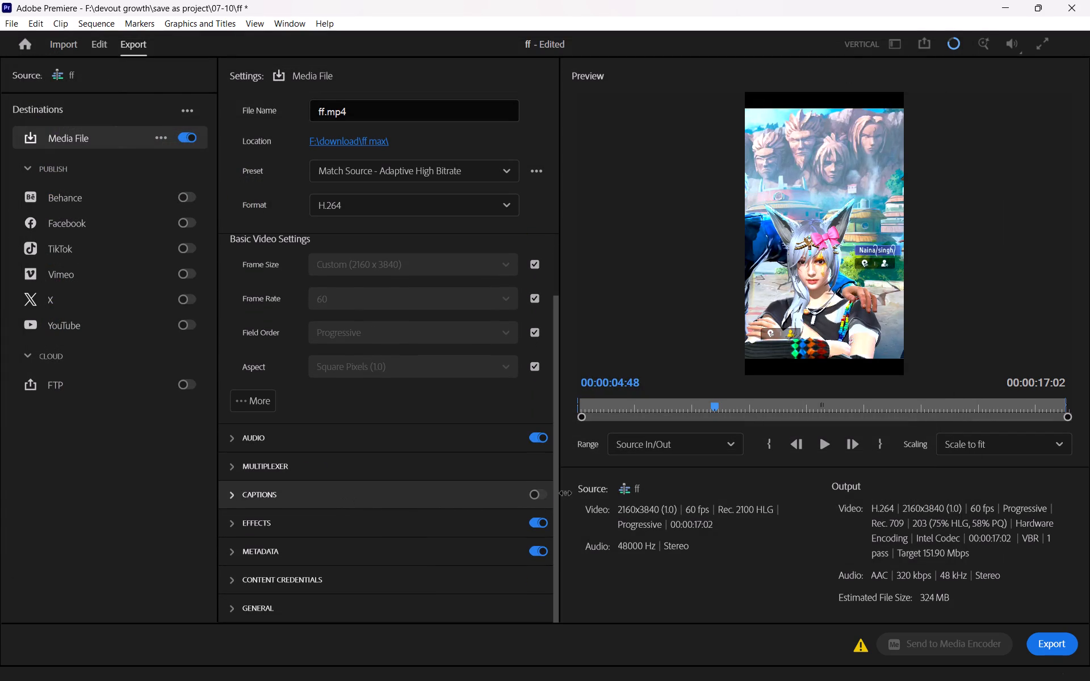
click(250, 392)
scroll(292, 485, down, 20)
scroll(292, 485, down, 10)
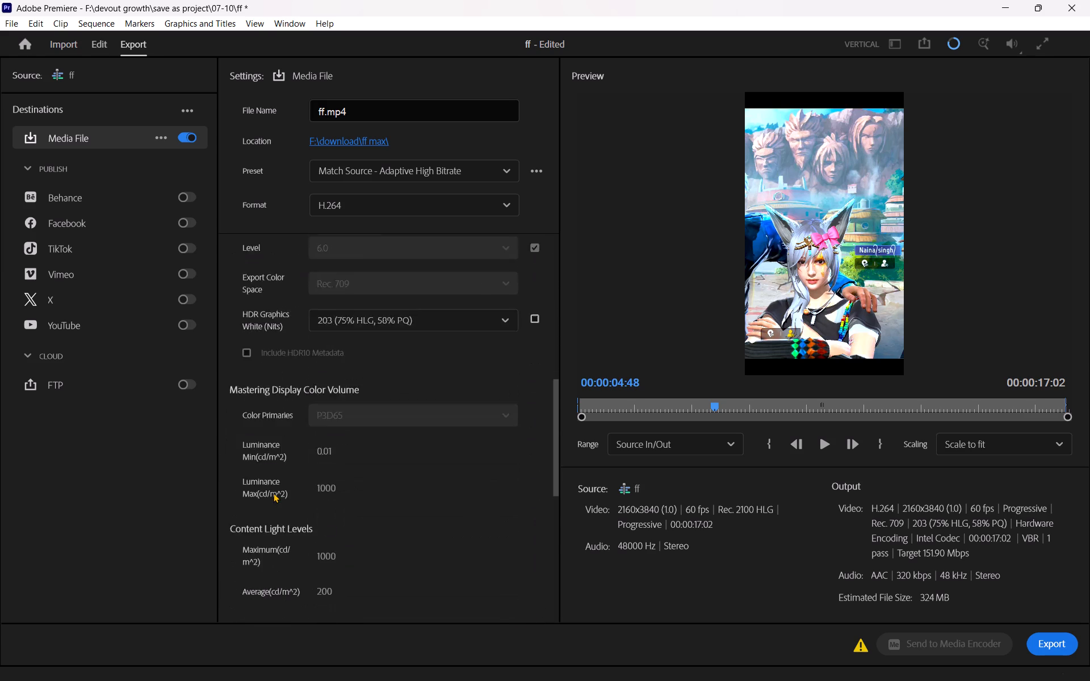
scroll(273, 493, down, 9)
click(526, 533)
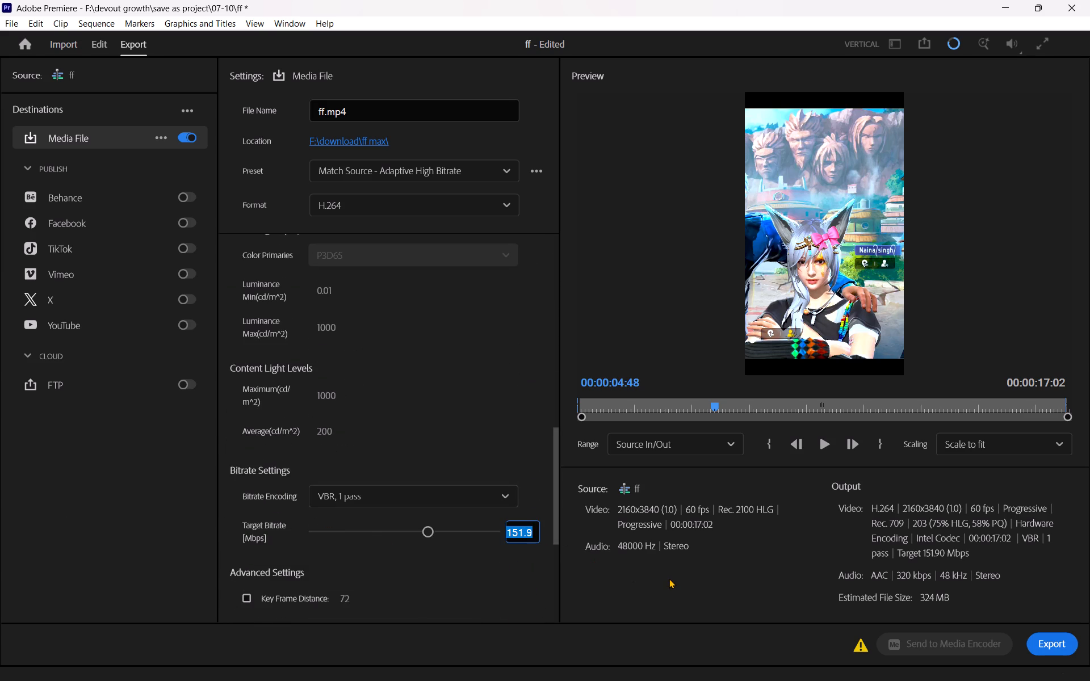
text(75)
key(Return)
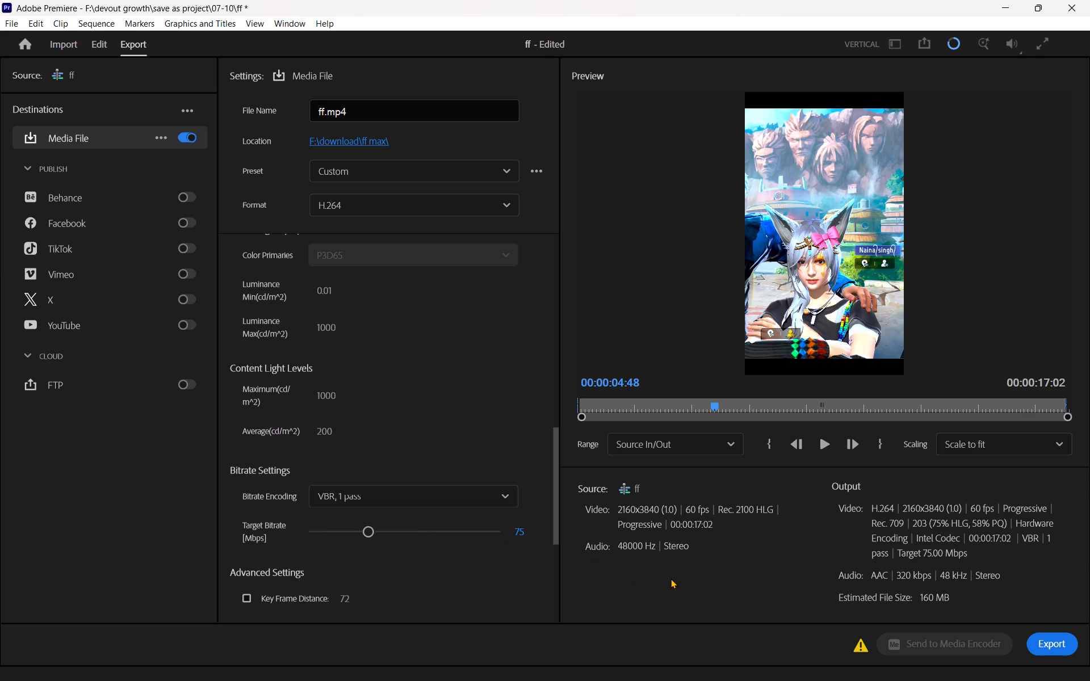
click(741, 596)
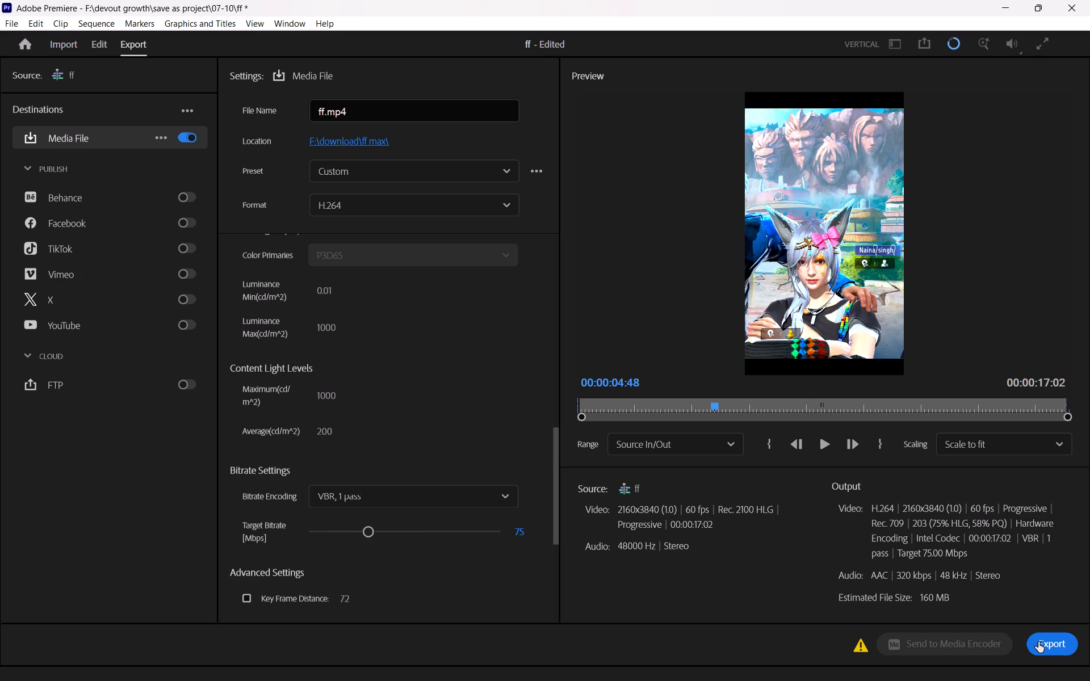
Export the sequence as the H.264 file ff.mp4.
click(1038, 642)
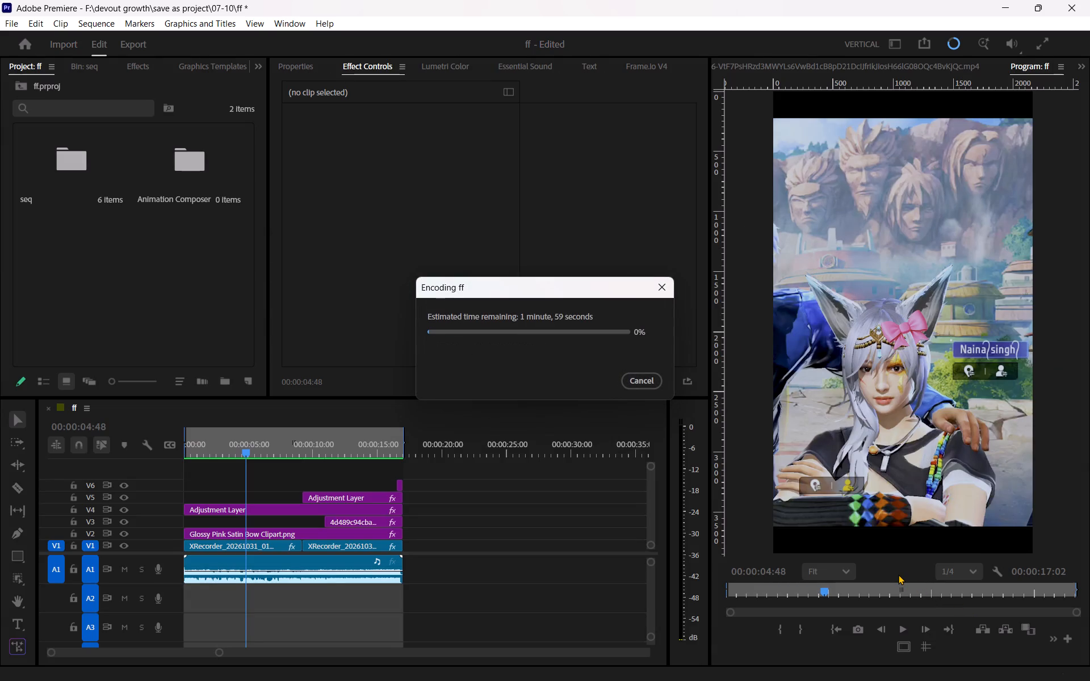
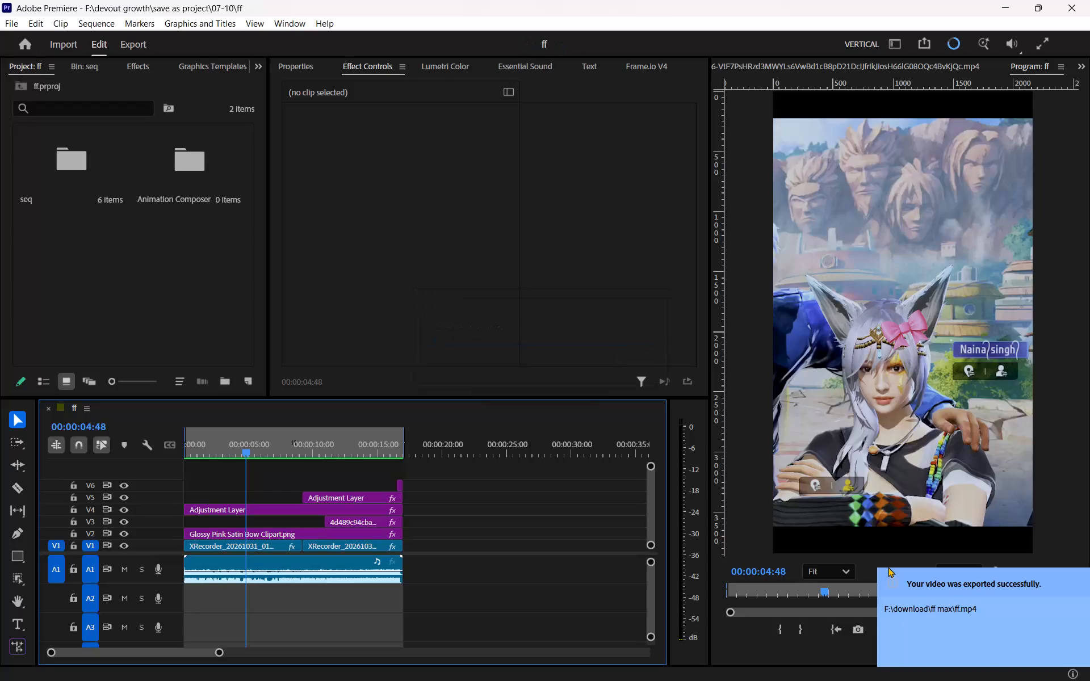
Close Premiere Pro with the ff project.
click(1089, 0)
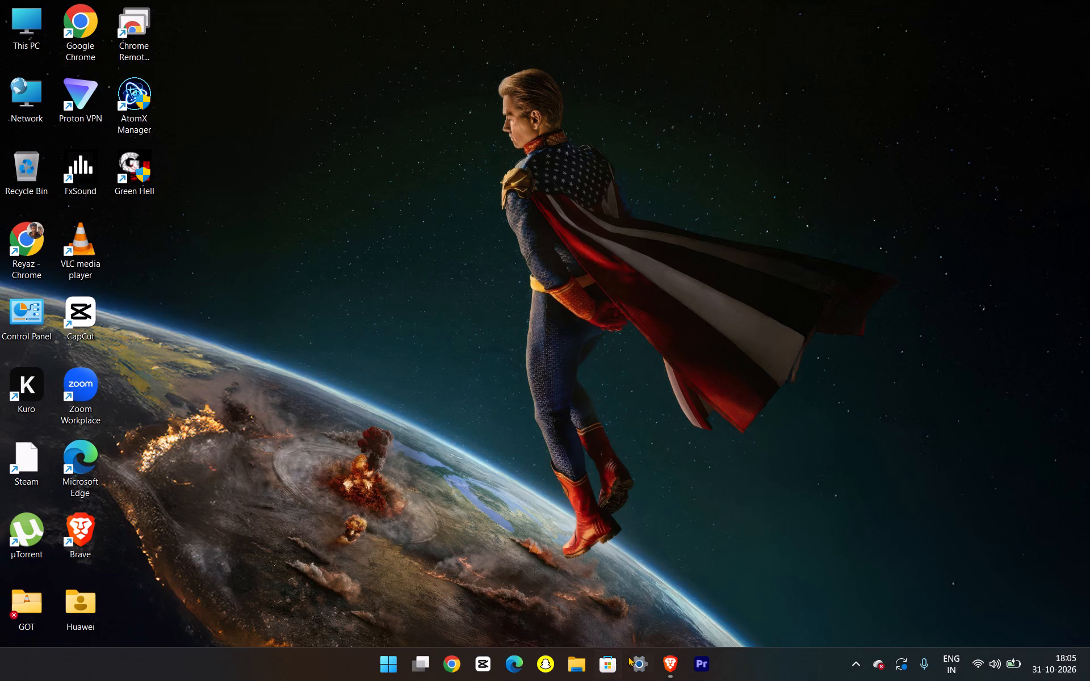